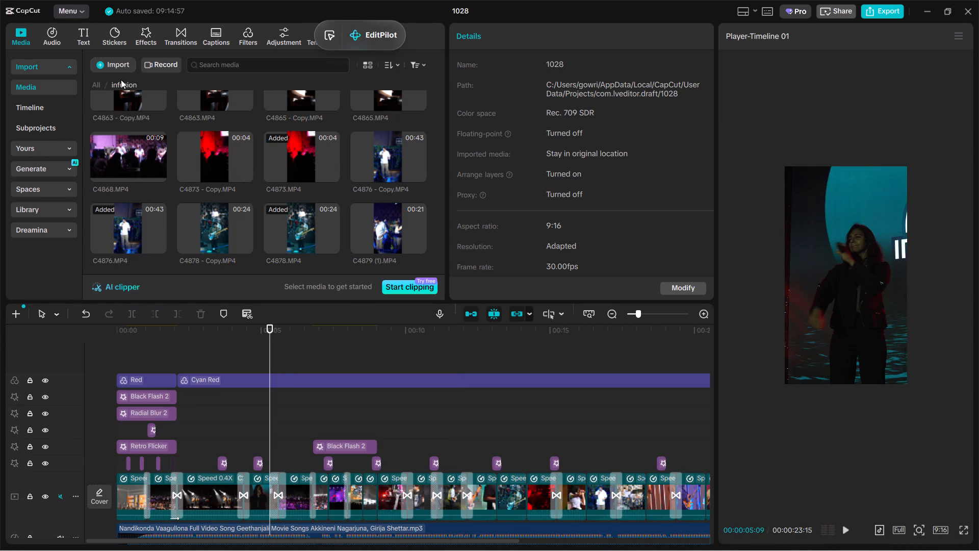
pyautogui.click(135, 105)
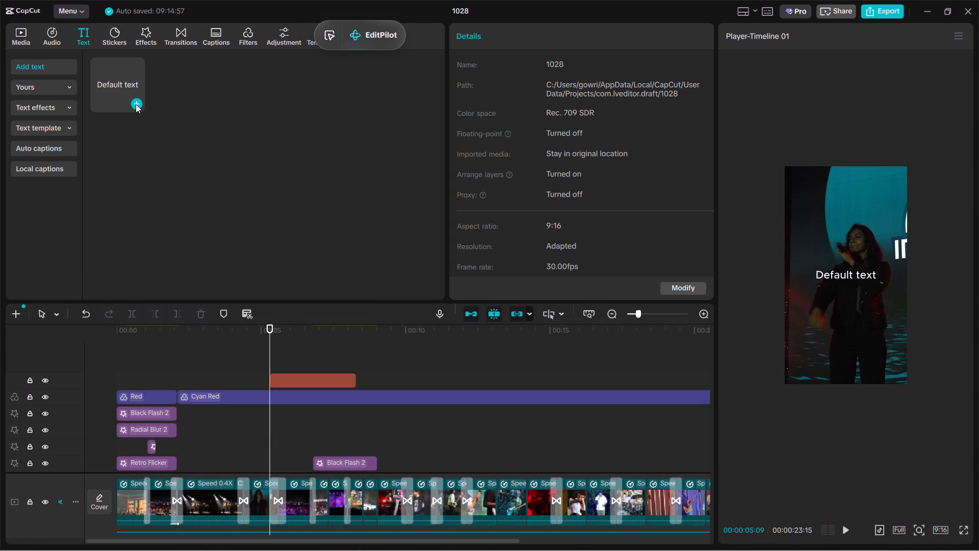
pyautogui.click(277, 384)
pyautogui.moveTo(290, 378); pyautogui.dragTo(201, 418)
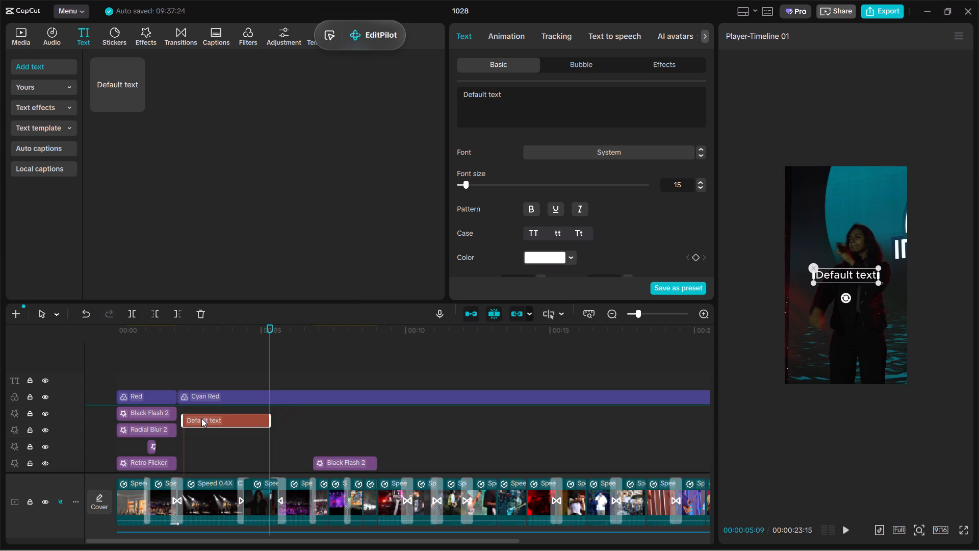
pyautogui.moveTo(201, 418); pyautogui.dragTo(197, 414)
# Replace the default text with BAND INFUSION.
pyautogui.moveTo(525, 101); pyautogui.dragTo(168, 62)
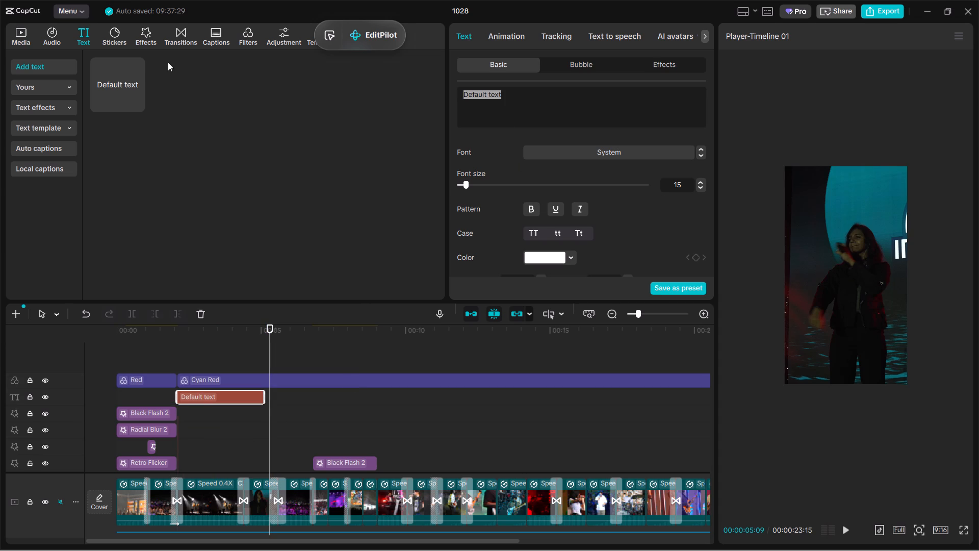
pyautogui.write('BAND INFUSION')
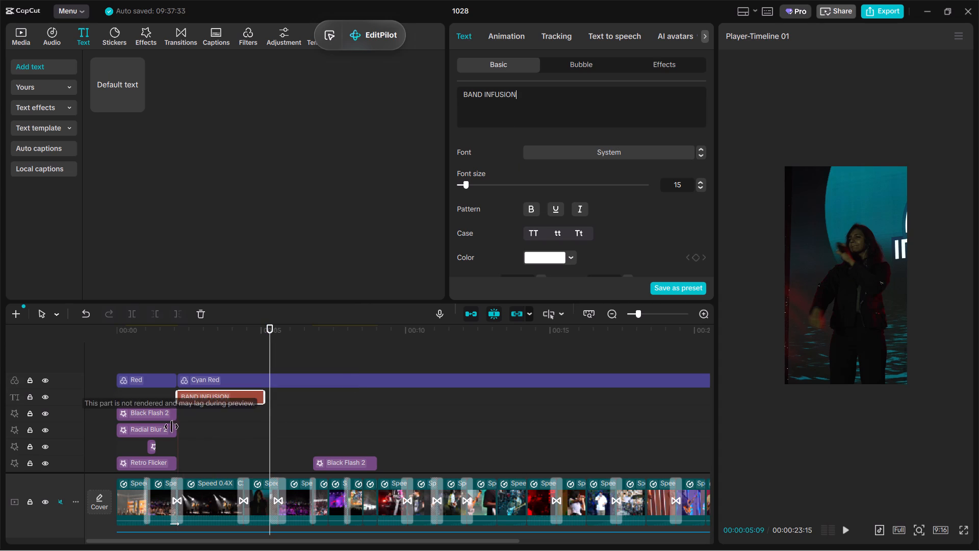
# Set the BAND INFUSION text's font to Owners TRIAL Medium.
pyautogui.click(211, 433)
pyautogui.click(219, 401)
pyautogui.click(623, 153)
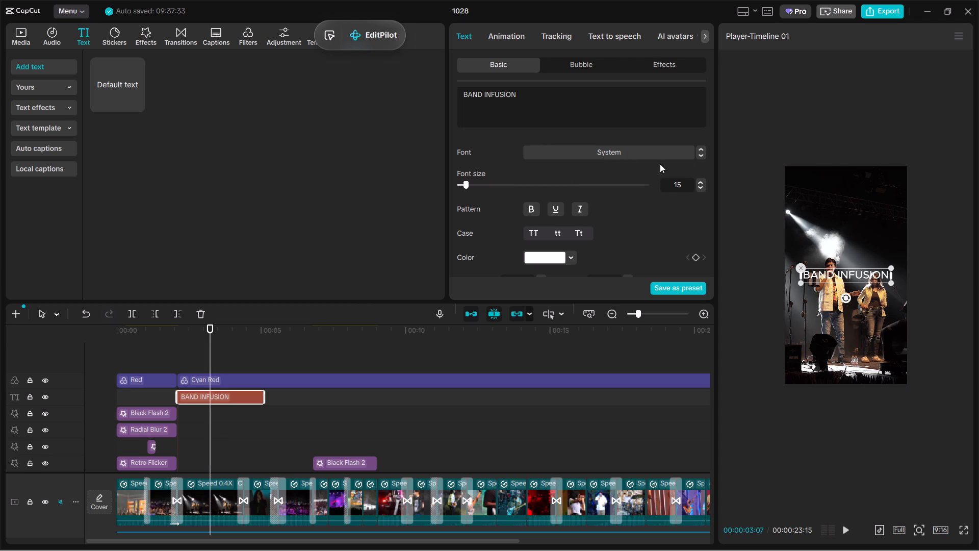
pyautogui.click(648, 157)
pyautogui.click(632, 148)
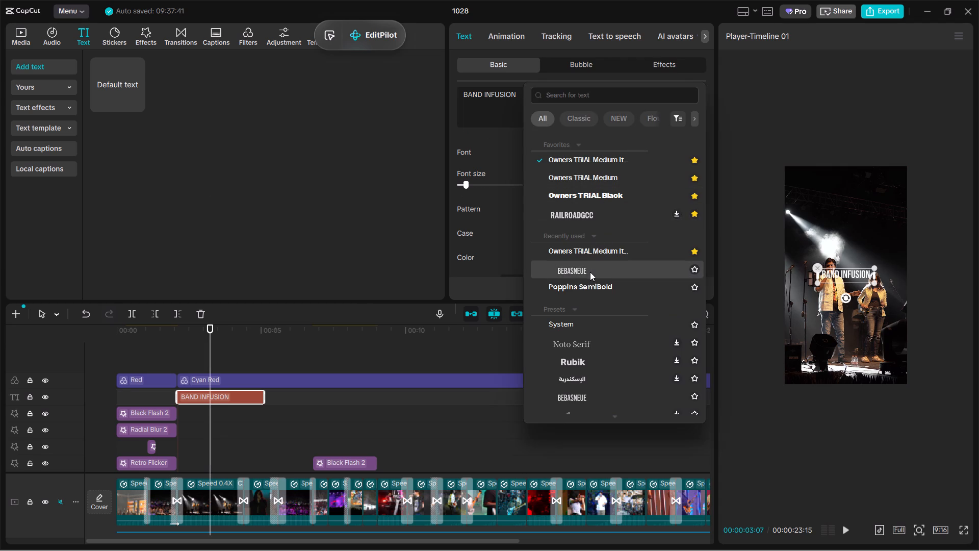
pyautogui.click(595, 183)
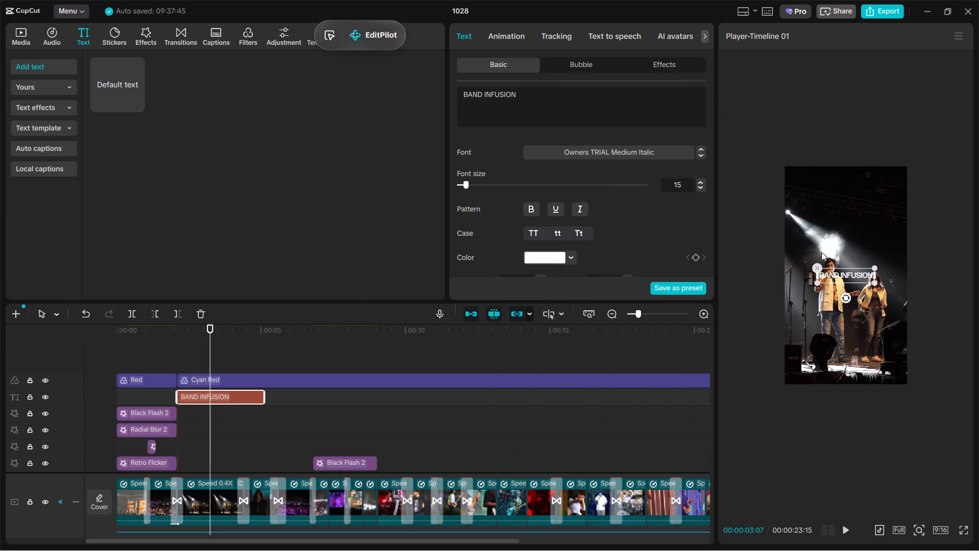
# Wrap BAND INFUSION onto two lines, enlarge it to about three quarters of the frame width, and centre it horizontally.
pyautogui.moveTo(875, 277); pyautogui.dragTo(860, 278)
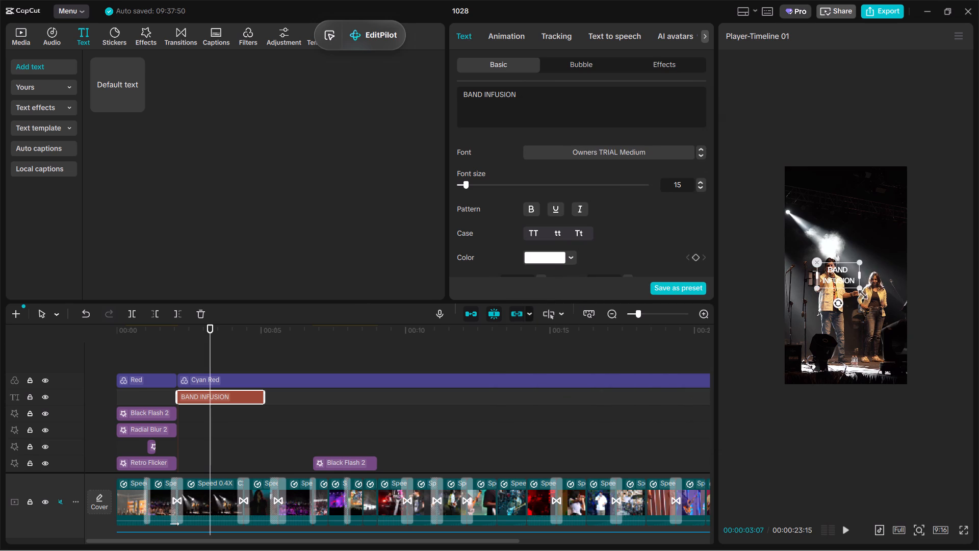
pyautogui.moveTo(860, 292); pyautogui.dragTo(890, 340)
pyautogui.moveTo(867, 286); pyautogui.dragTo(875, 290)
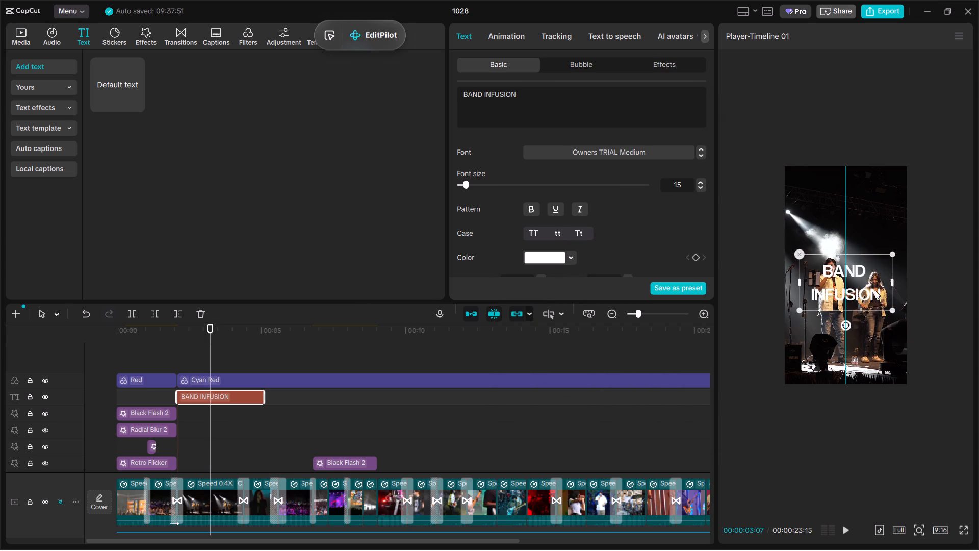
pyautogui.moveTo(875, 290); pyautogui.dragTo(873, 283)
# Make the BAND INFUSION text bold and set its line spacing to -8.
pyautogui.scroll(-1, 579, 233)
pyautogui.click(531, 206)
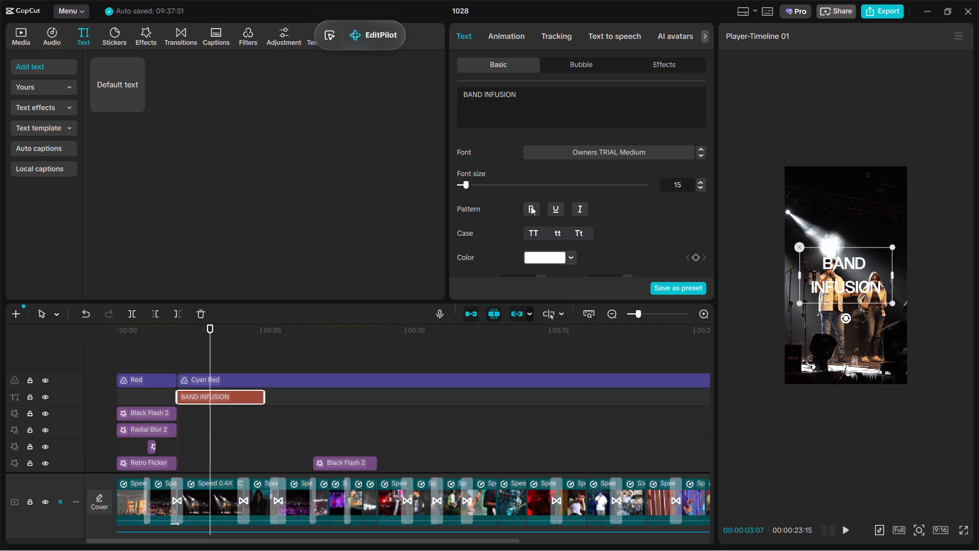
pyautogui.scroll(-1, 588, 214)
pyautogui.click(531, 151)
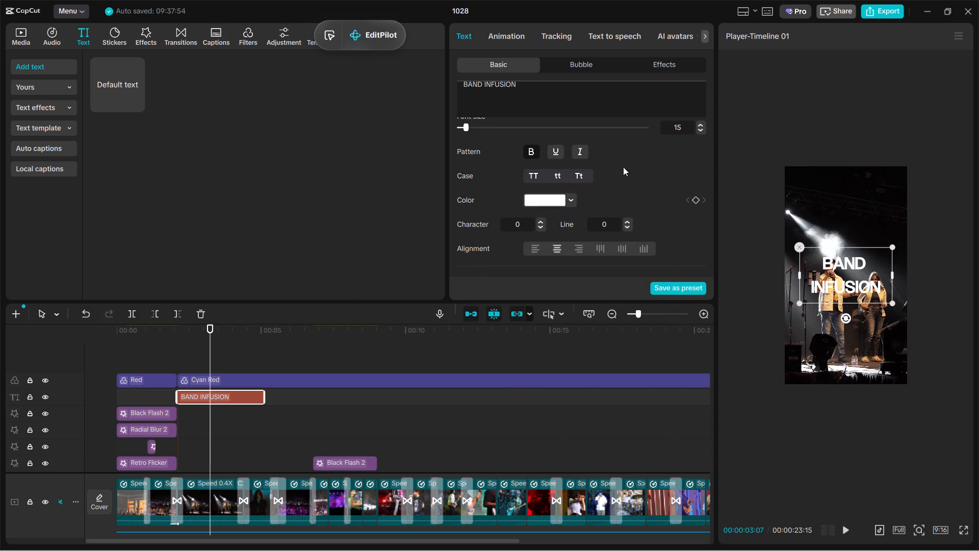
pyautogui.tripleClick(627, 228)
pyautogui.tripleClick(627, 228)
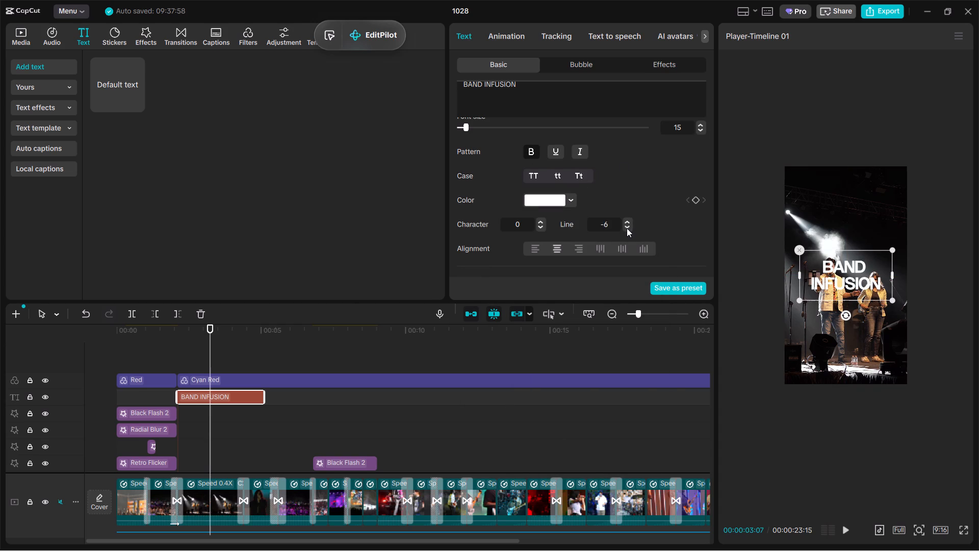
pyautogui.doubleClick(627, 228)
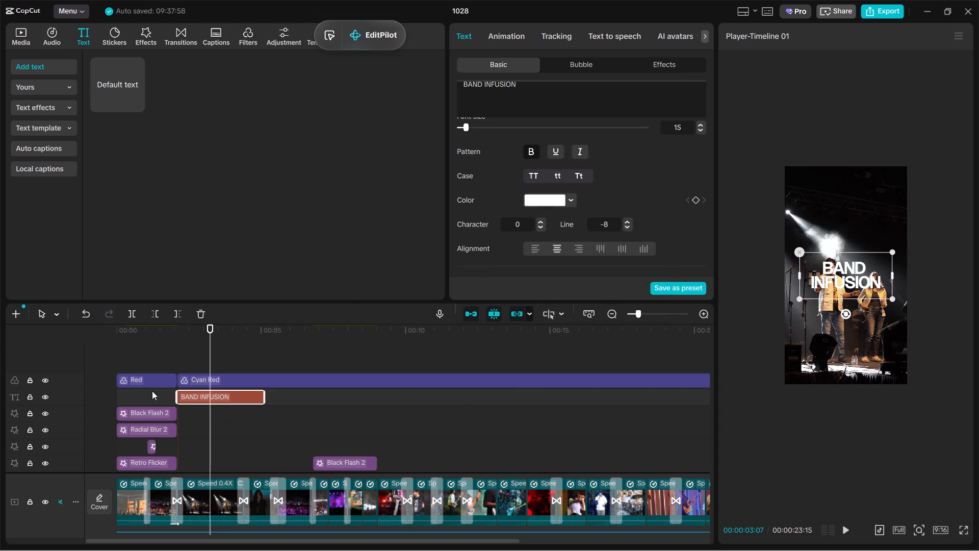
# Play the timeline from about 1 s through the BAND INFUSION title to check its look and timing.
pyautogui.click(154, 396)
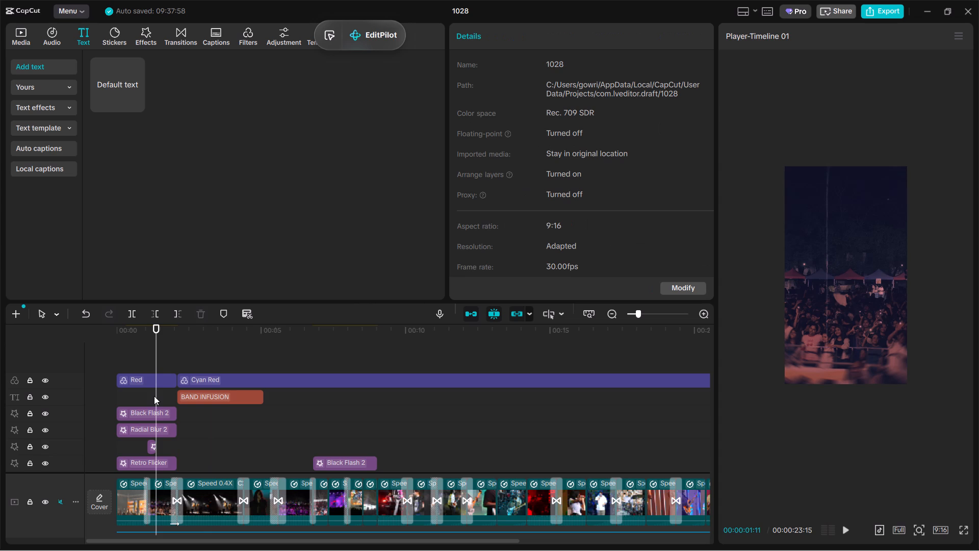
pyautogui.press('space')
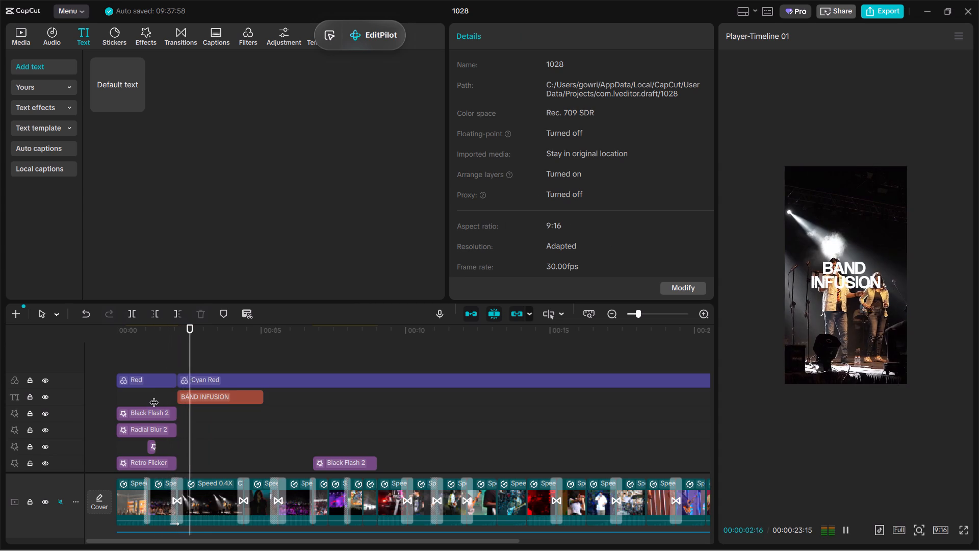
pyautogui.keyDown('ctrl'); pyautogui.scroll(6, 154, 396); pyautogui.keyUp('ctrl')
pyautogui.moveTo(88, 550); pyautogui.dragTo(717, 550, button='right')
pyautogui.press('space')
pyautogui.moveTo(820, 536); pyautogui.dragTo(927, 466, button='right')
pyautogui.click(193, 345)
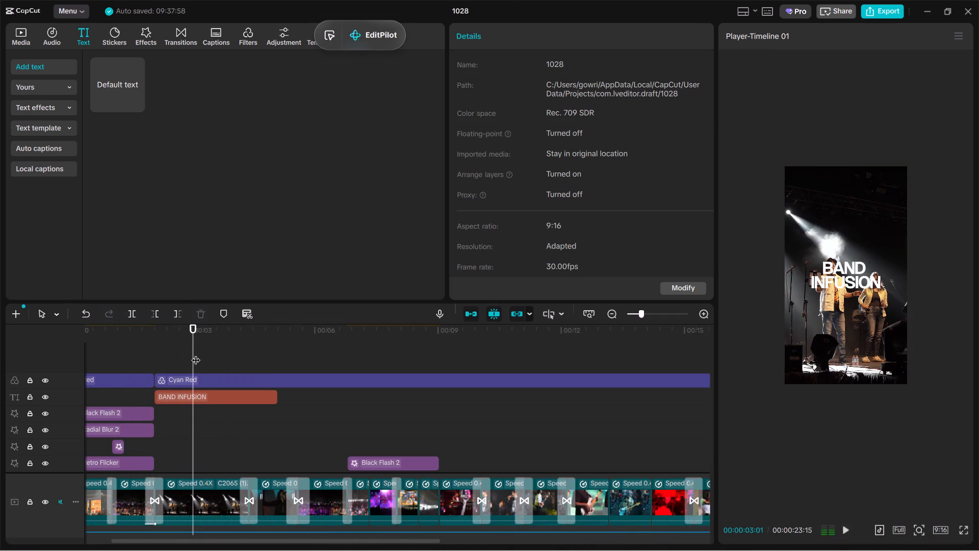
pyautogui.press('space')
pyautogui.scroll(-1, 189, 364)
pyautogui.keyDown('ctrl'); pyautogui.scroll(2, 263, 410); pyautogui.keyUp('ctrl')
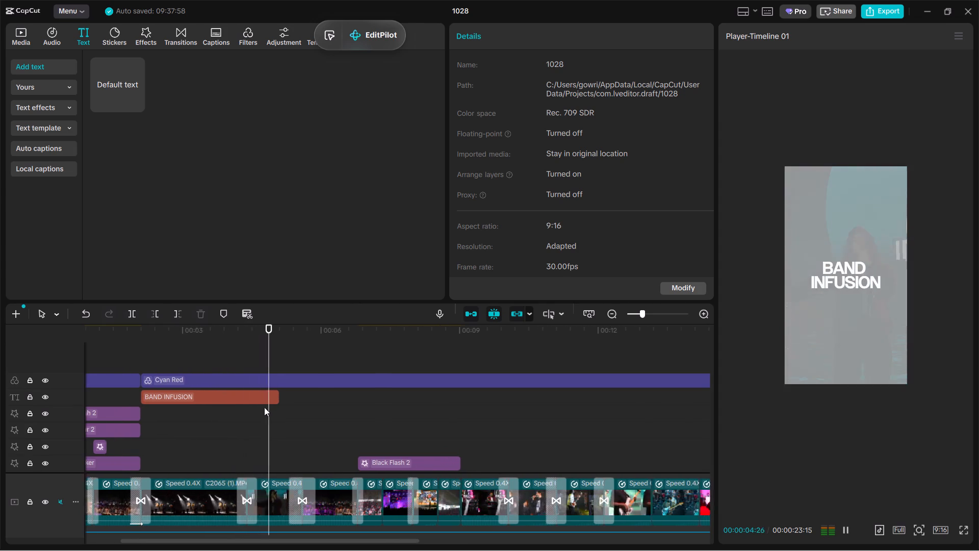
pyautogui.keyDown('ctrl'); pyautogui.scroll(3, 264, 407); pyautogui.keyUp('ctrl')
pyautogui.press('space')
# Extend the end of the BAND INFUSION text clip to the next clip transition, at about 5.6 s.
pyautogui.click(272, 403)
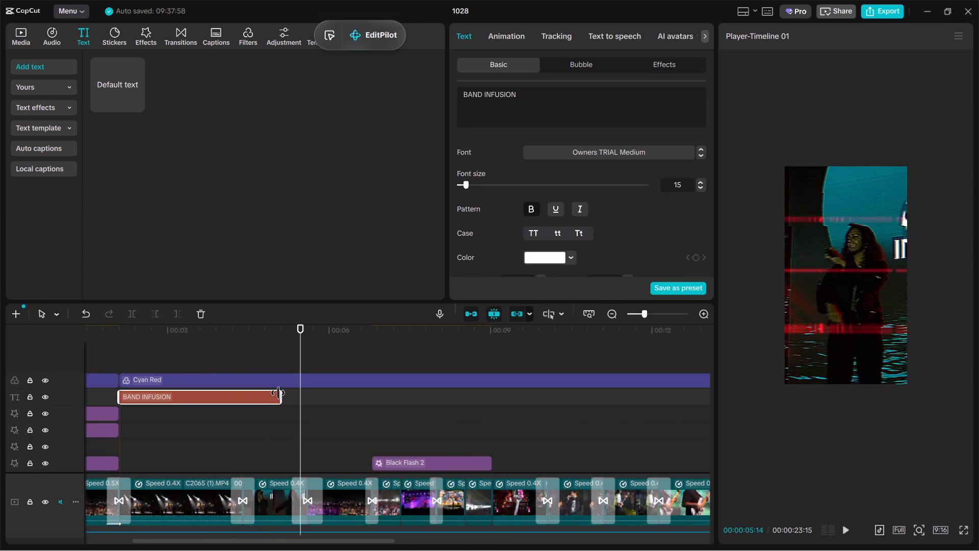
pyautogui.moveTo(278, 393); pyautogui.dragTo(304, 404)
pyautogui.click(313, 410)
pyautogui.moveTo(313, 410); pyautogui.dragTo(324, 412)
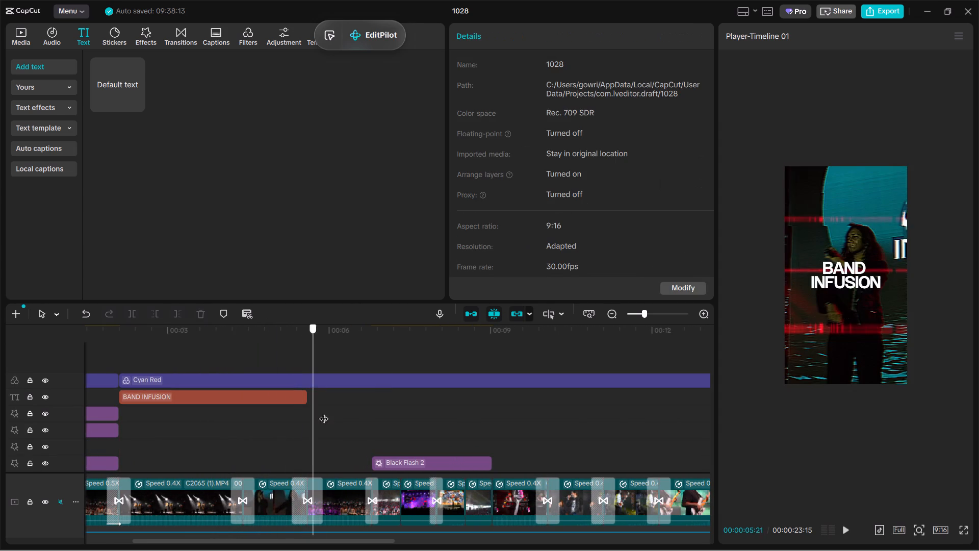
# Import the BAND INFUSION Gothic Metal Logo image from Downloads into the project's infusion media folder.
pyautogui.moveTo(324, 412); pyautogui.dragTo(373, 427)
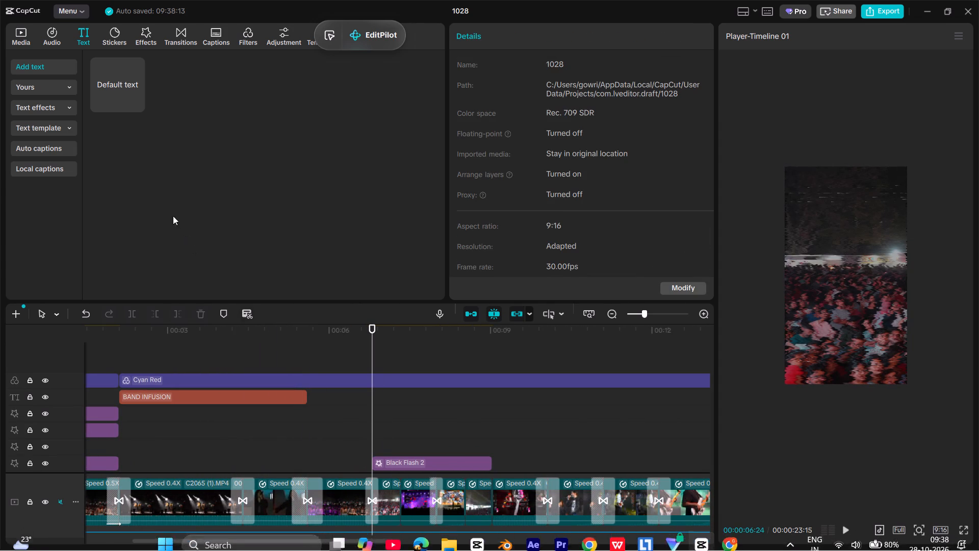
pyautogui.click(22, 66)
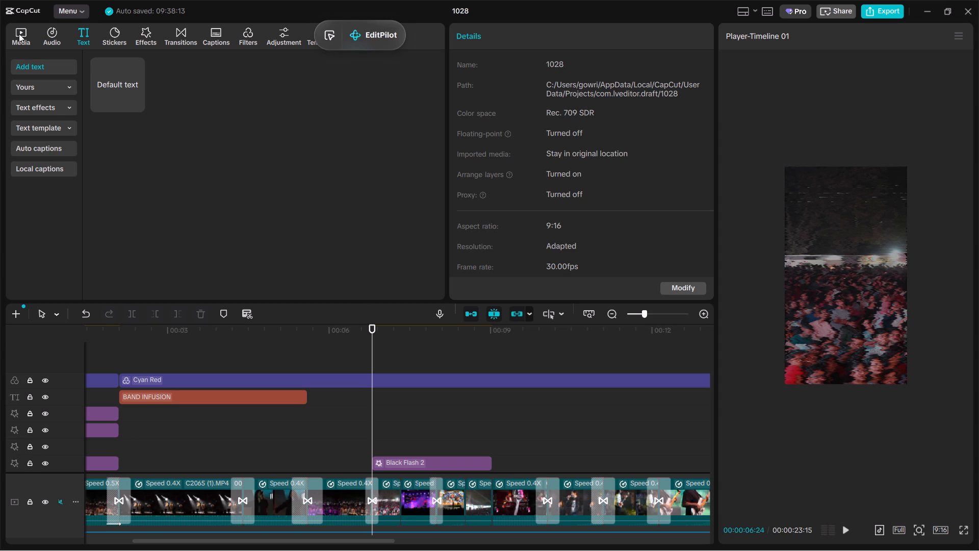
pyautogui.click(19, 33)
pyautogui.click(19, 33)
pyautogui.click(21, 33)
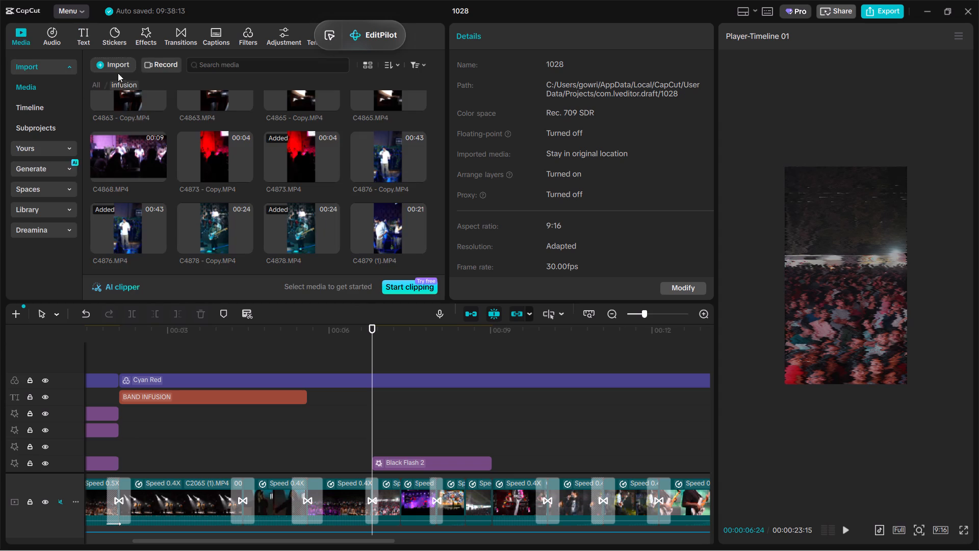
pyautogui.click(118, 69)
pyautogui.click(129, 86)
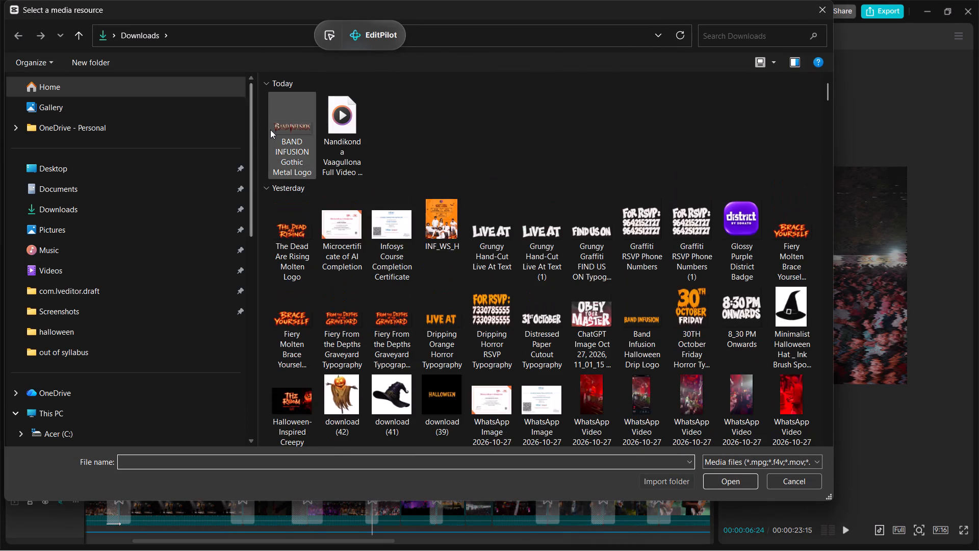
pyautogui.doubleClick(270, 130)
# Place the BAND INFUSION Gothic Metal Logo on its own track below the text, starting at about 5.7 s, and preview it.
pyautogui.moveTo(199, 232); pyautogui.dragTo(356, 372)
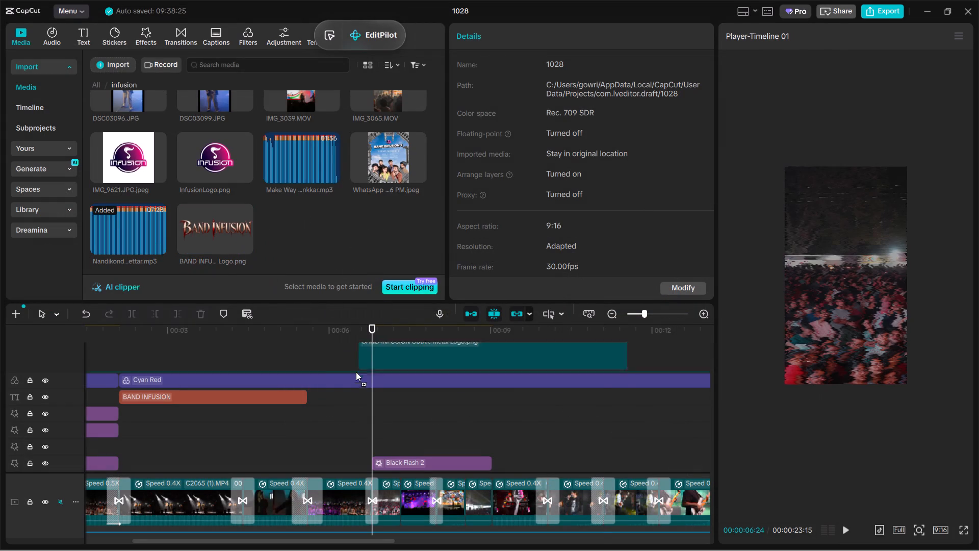
pyautogui.moveTo(356, 372); pyautogui.dragTo(315, 409)
pyautogui.click(337, 448)
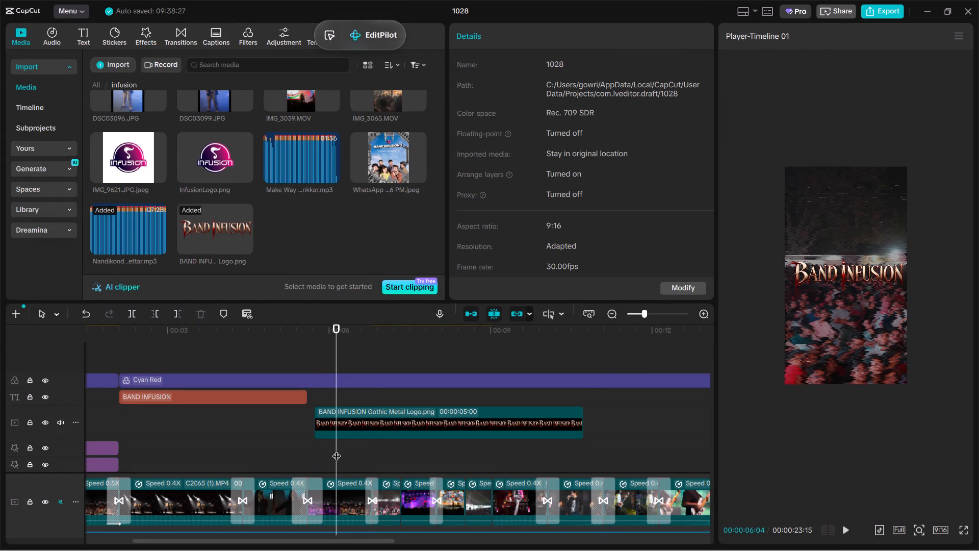
pyautogui.press('space')
pyautogui.press('space')
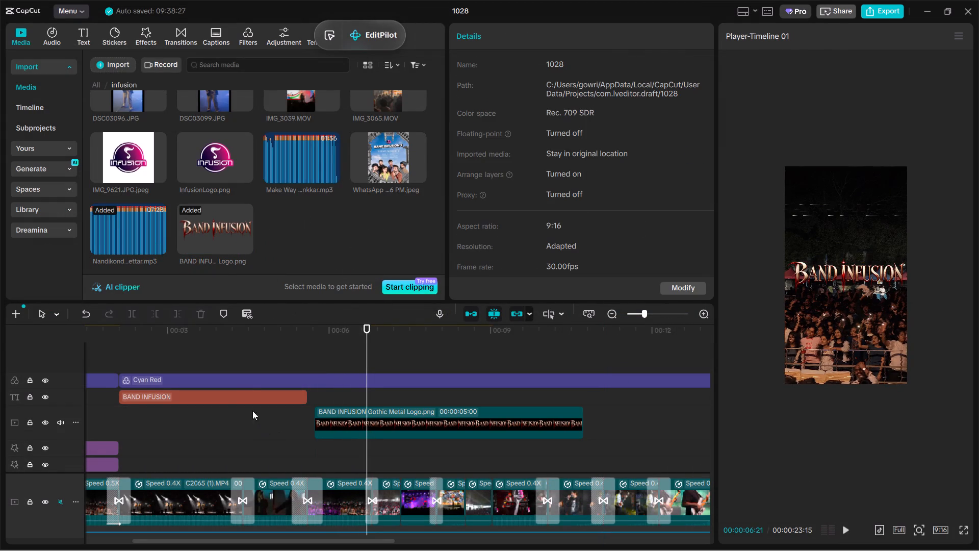
# Move the BAND INFUSION text clip to start at about 5 s, on its own track above the Cyan Red filter.
pyautogui.click(250, 390)
pyautogui.moveTo(223, 398); pyautogui.dragTo(380, 384)
pyautogui.moveTo(339, 402); pyautogui.dragTo(338, 421)
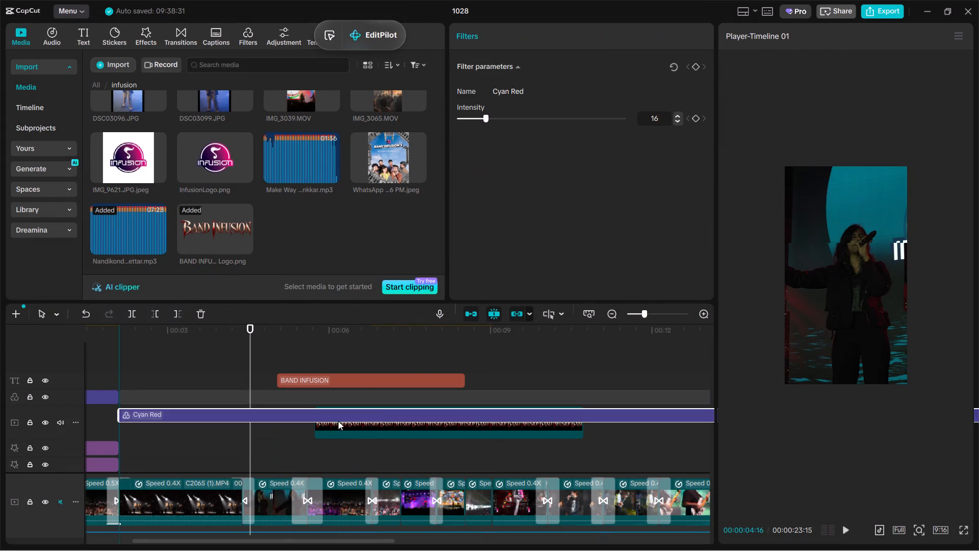
# Move the BAND INFUSION Gothic Metal Logo clip earlier to start at about 2.1 s, aligned with the Cyan Red filter's start.
pyautogui.click(338, 421)
pyautogui.moveTo(345, 420); pyautogui.dragTo(148, 424)
pyautogui.click(160, 448)
pyautogui.click(183, 430)
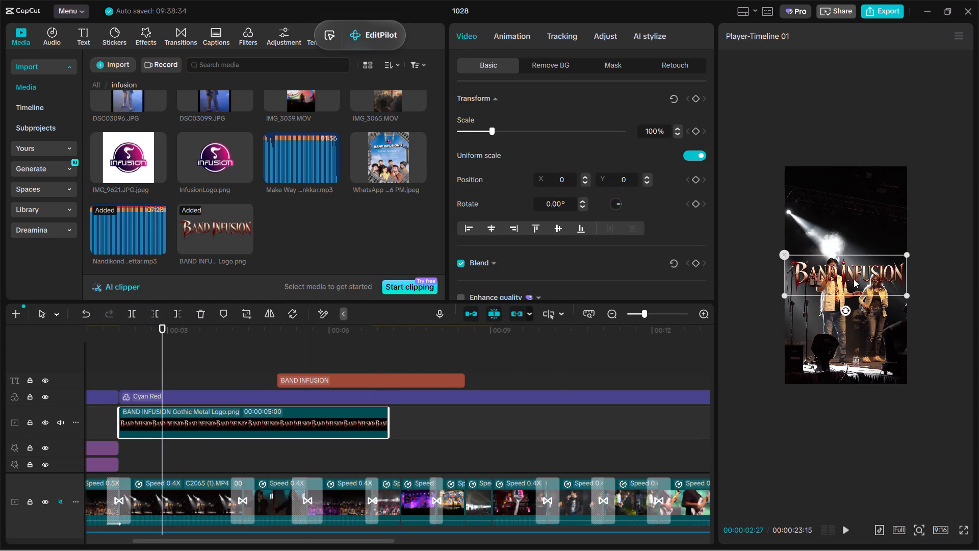
pyautogui.click(854, 279)
pyautogui.click(965, 529)
pyautogui.press('space')
pyautogui.press('space')
pyautogui.press('space')
pyautogui.press('space')
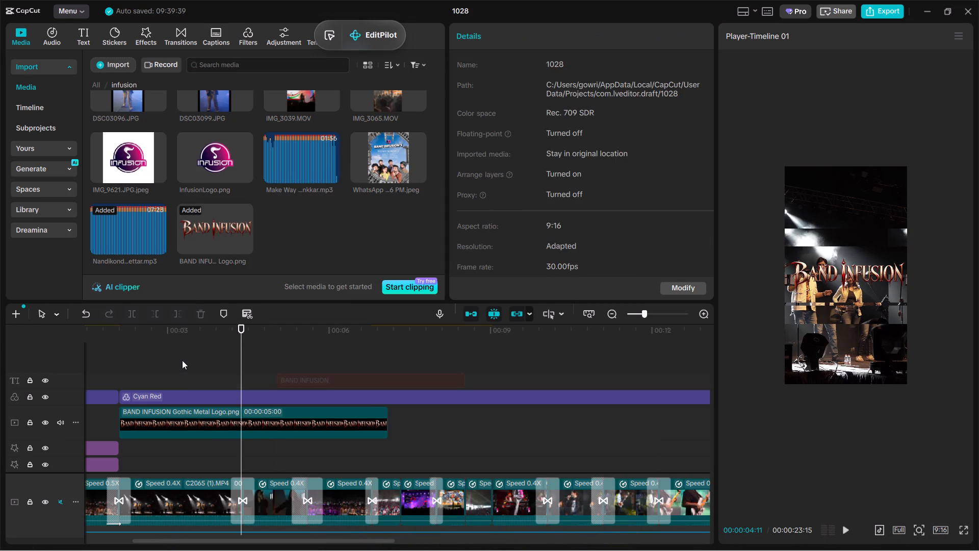
pyautogui.press('space')
pyautogui.press('v')
pyautogui.press('space')
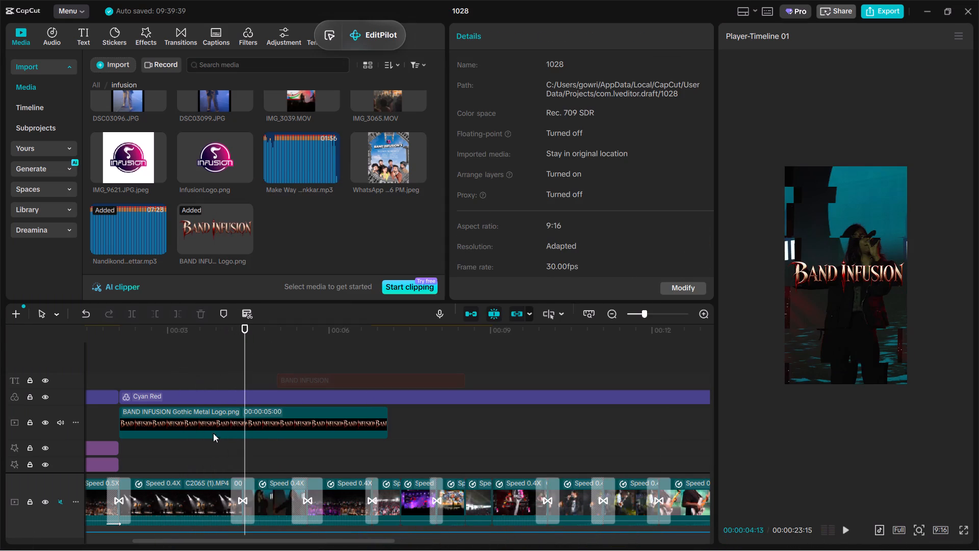
# Trim the end of the BAND INFUSION logo clip to about 5.6 s, for a duration of 00:00:03:15.
pyautogui.click(340, 438)
pyautogui.click(391, 425)
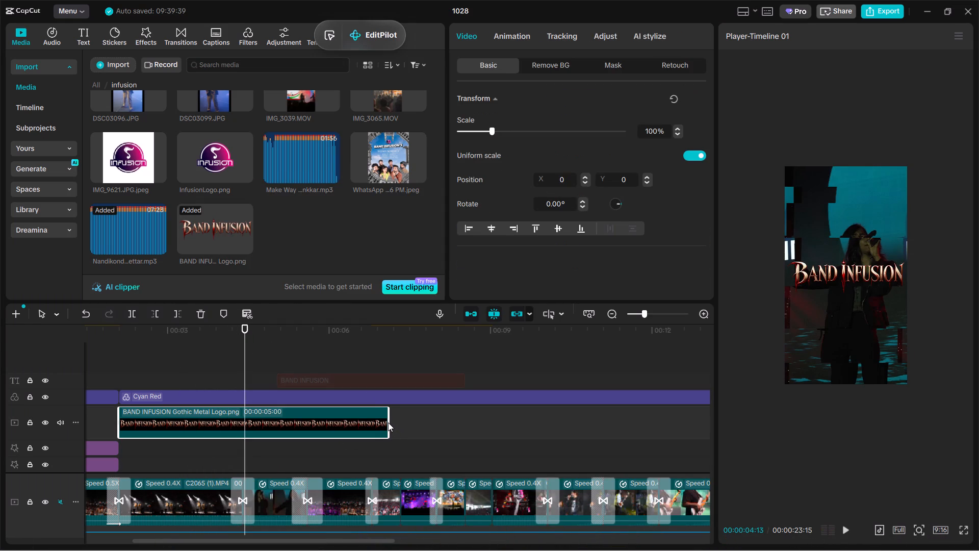
pyautogui.moveTo(391, 428); pyautogui.dragTo(306, 444)
# Scale the BAND INFUSION logo down to 84% and preview it from about 3 s.
pyautogui.click(203, 457)
pyautogui.click(199, 424)
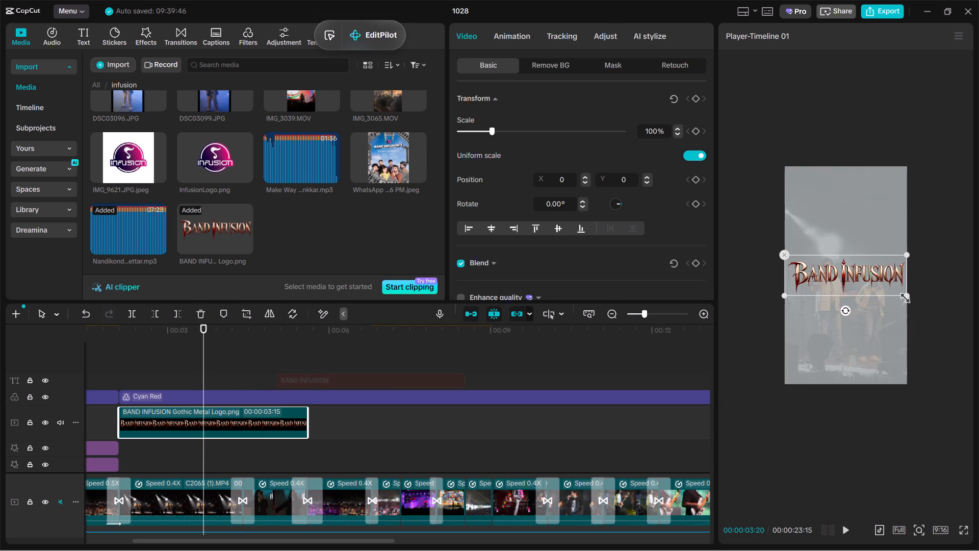
pyautogui.moveTo(904, 296); pyautogui.dragTo(887, 292)
pyautogui.click(875, 278)
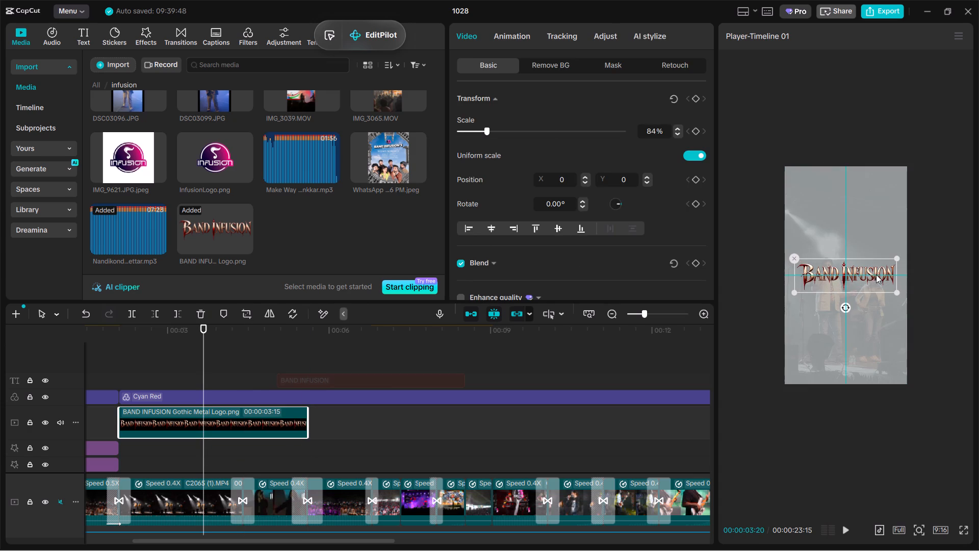
pyautogui.click(169, 451)
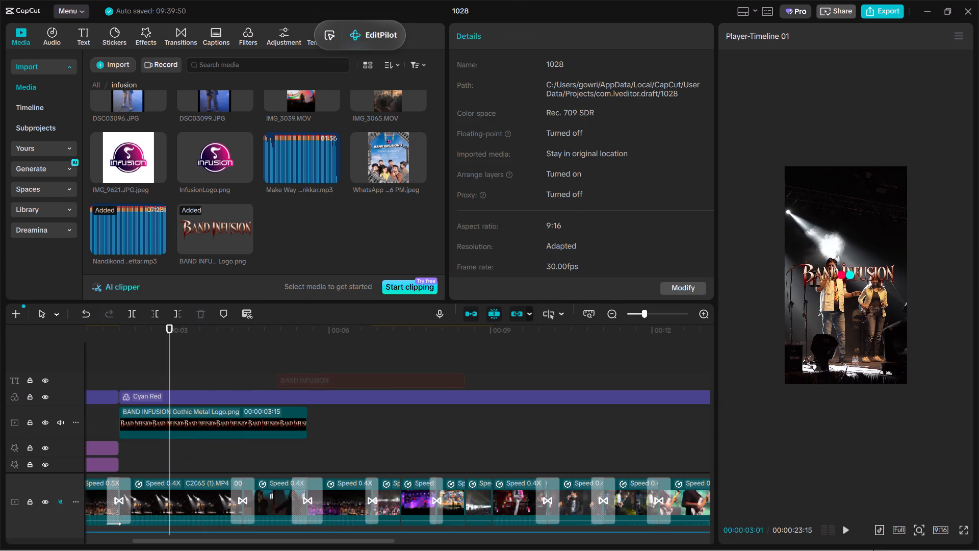
pyautogui.press('space')
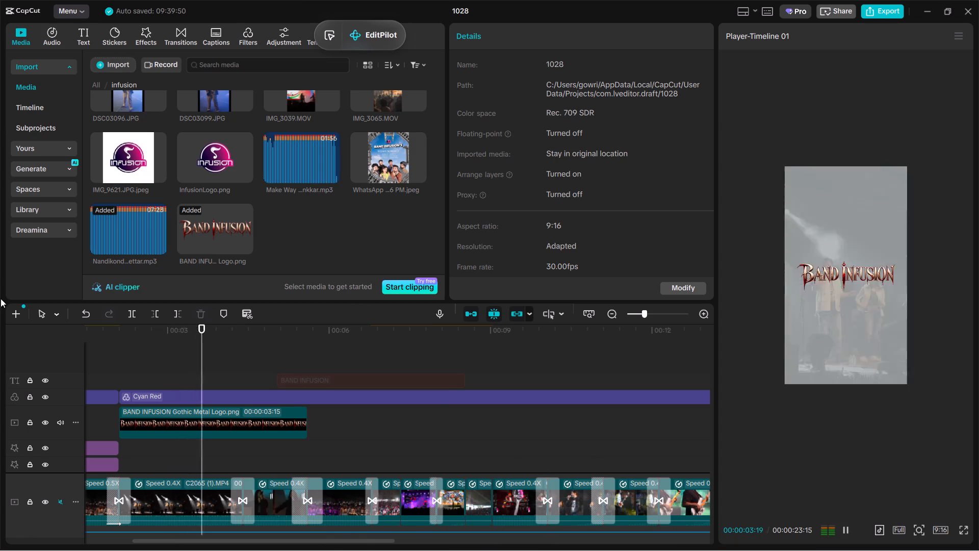
pyautogui.press('space')
# Apply the Inky Smoke In animation from the favourites to the BAND INFUSION logo clip.
pyautogui.click(244, 428)
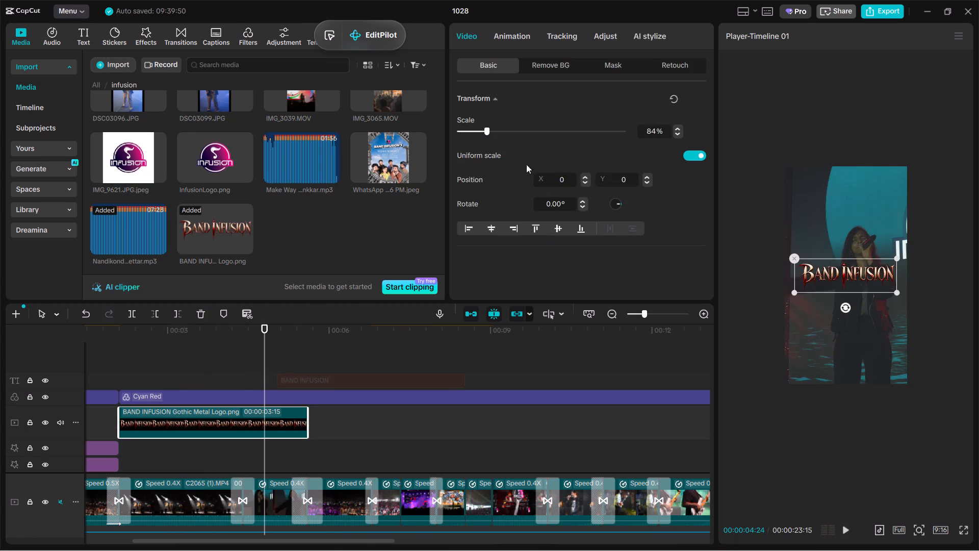
pyautogui.click(505, 37)
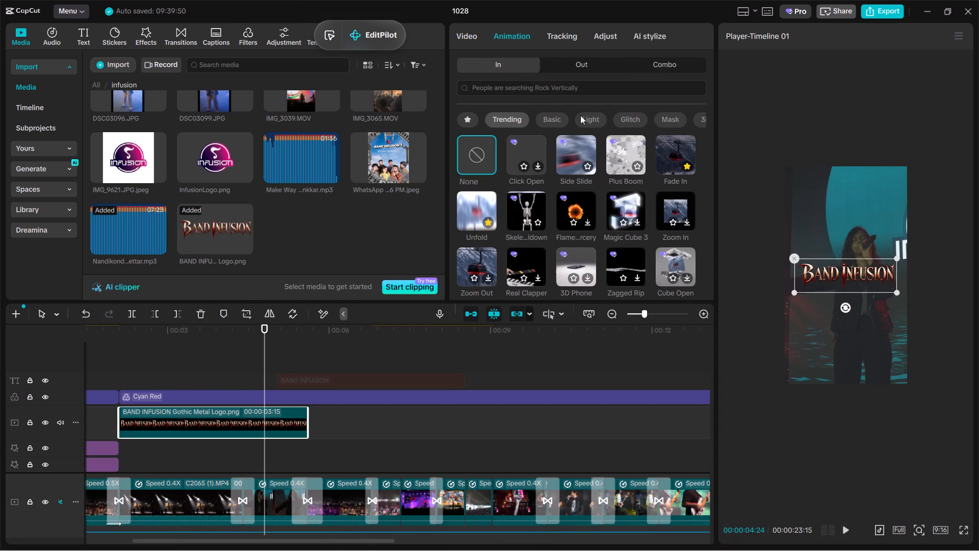
pyautogui.click(471, 116)
pyautogui.click(589, 149)
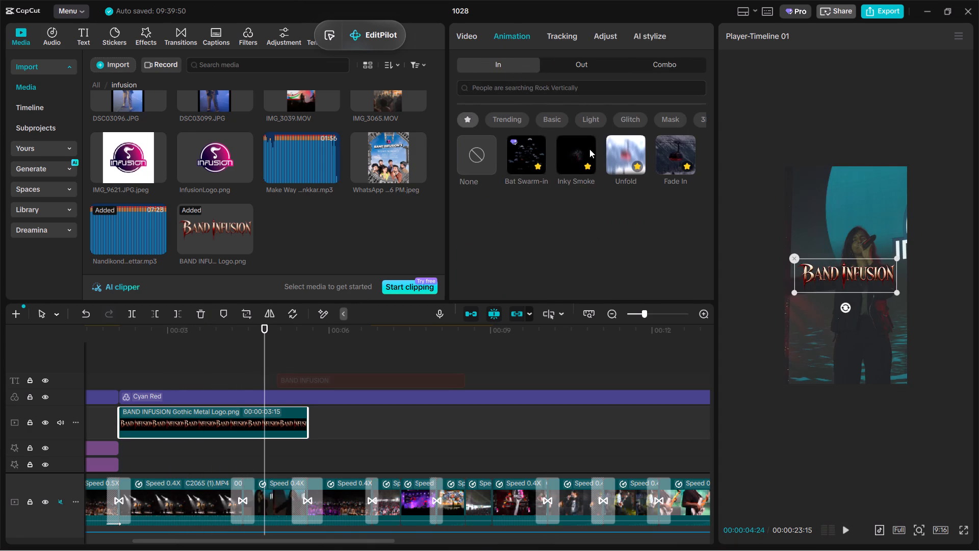
# Add the Fade Out animation to the end of the BAND INFUSION logo clip and preview both animations.
pyautogui.click(600, 66)
pyautogui.click(676, 148)
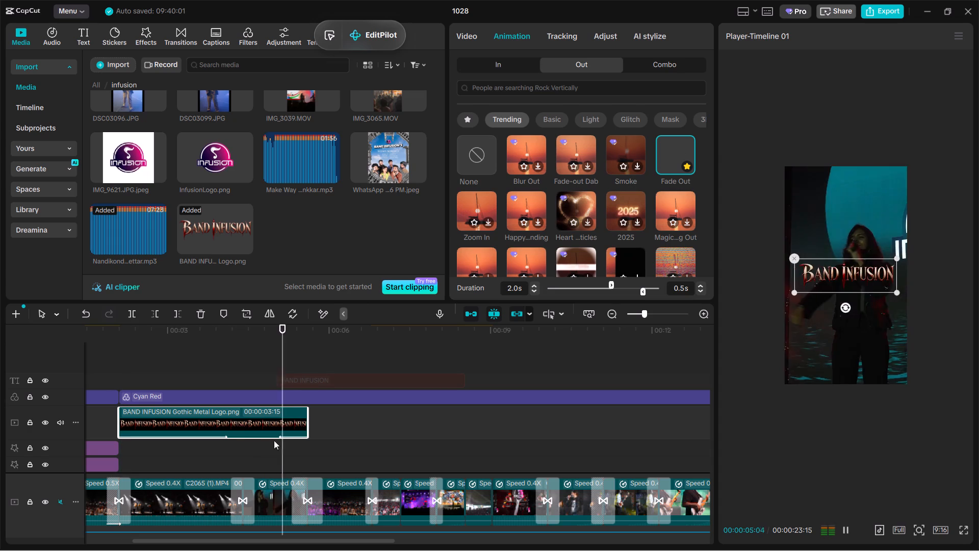
pyautogui.click(169, 447)
pyautogui.press('space')
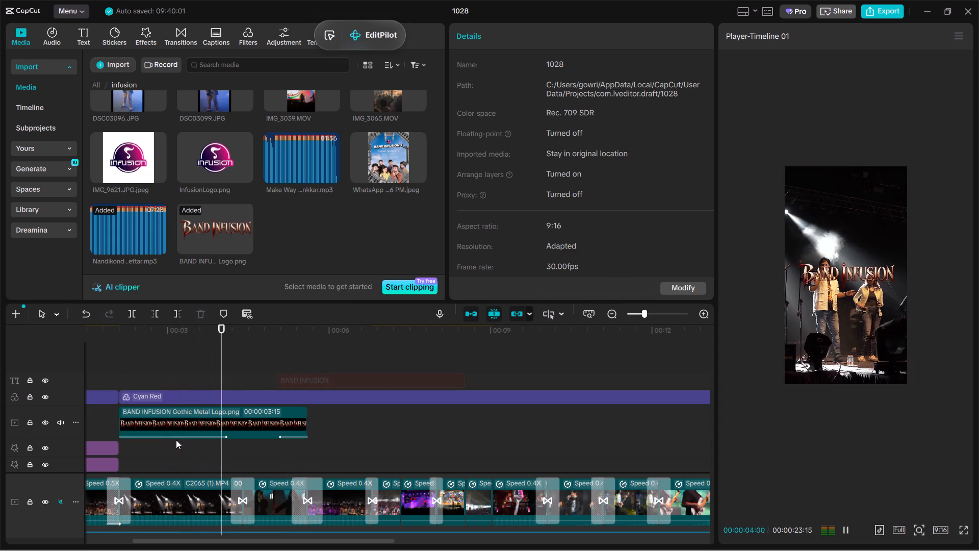
# Add the plain black clip from the library's trending stock at the timeline start, on a track below the BAND INFUSION logo.
pyautogui.press('space')
pyautogui.click(40, 206)
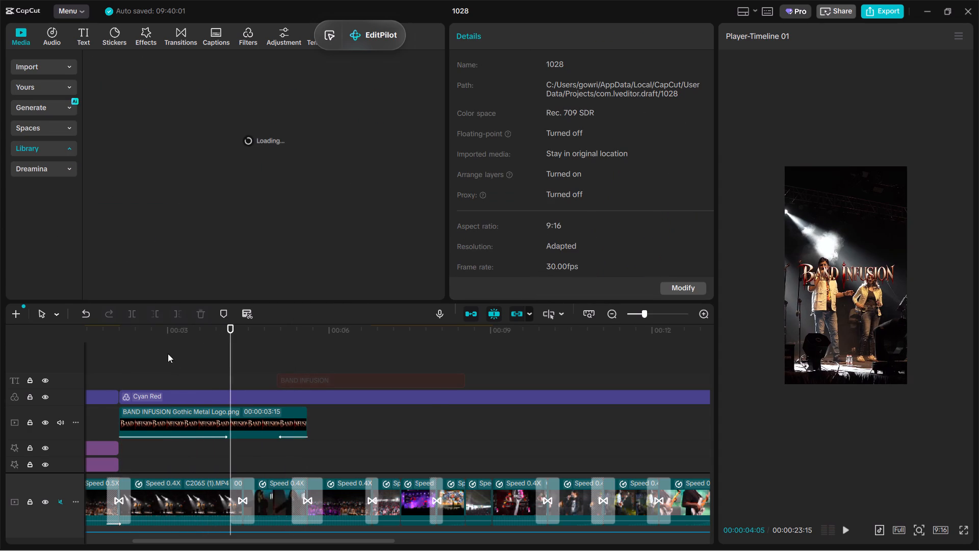
pyautogui.click(168, 354)
pyautogui.moveTo(168, 354); pyautogui.dragTo(0, 354)
pyautogui.scroll(-1, 46, 282)
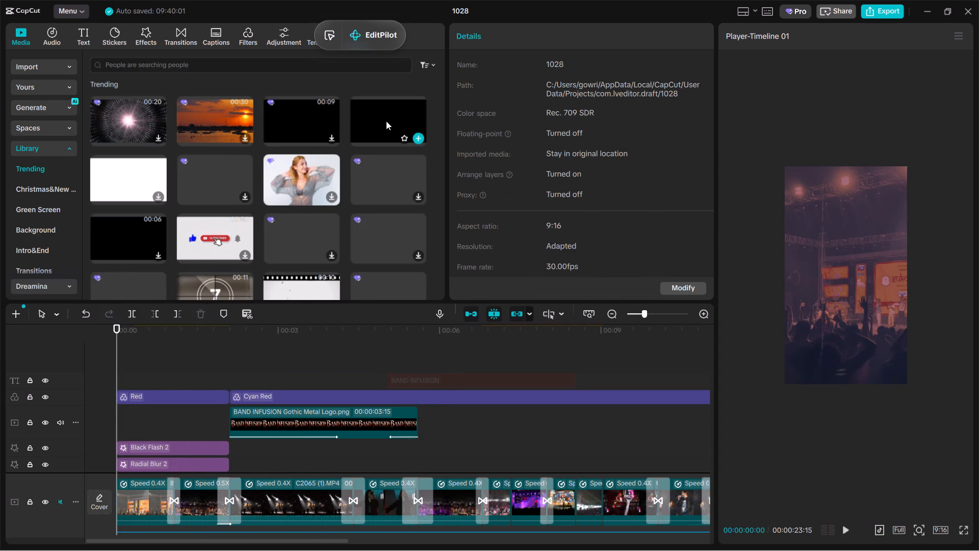
pyautogui.moveTo(387, 115); pyautogui.dragTo(63, 437)
pyautogui.moveTo(218, 412); pyautogui.dragTo(214, 436)
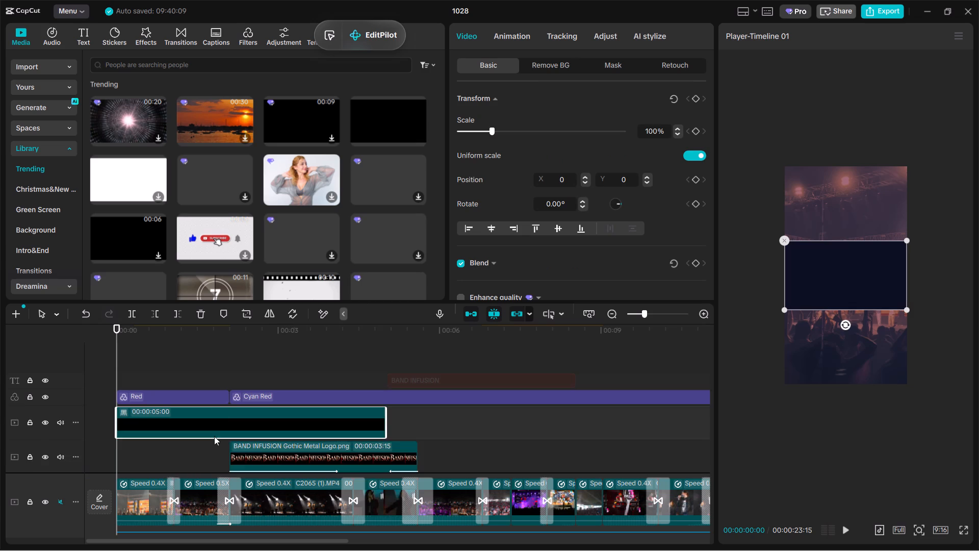
pyautogui.moveTo(214, 436); pyautogui.dragTo(208, 451)
# Extend the end of the black clip to the end of the video, for a duration of 00:00:23:14.
pyautogui.scroll(-1, 215, 432)
pyautogui.moveTo(389, 432); pyautogui.dragTo(448, 432)
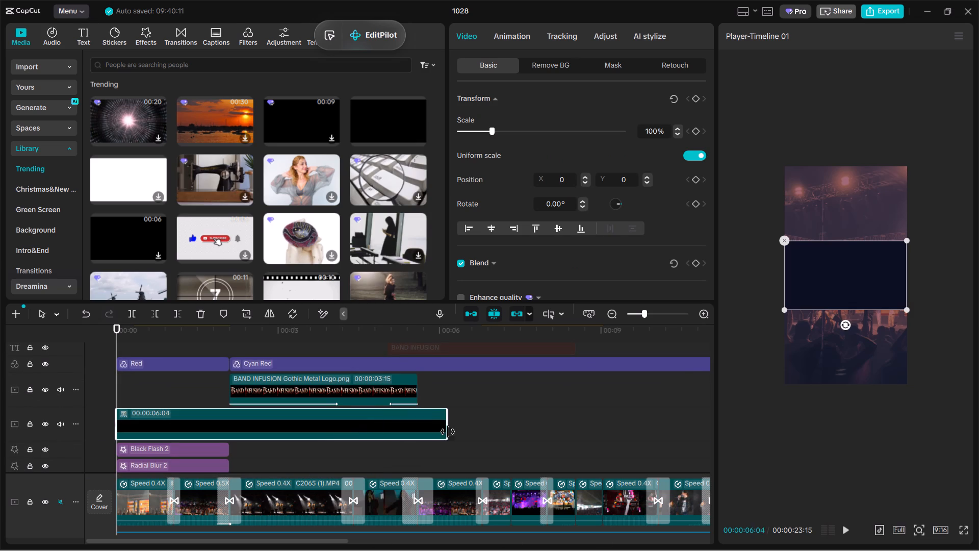
pyautogui.moveTo(448, 432); pyautogui.dragTo(865, 485)
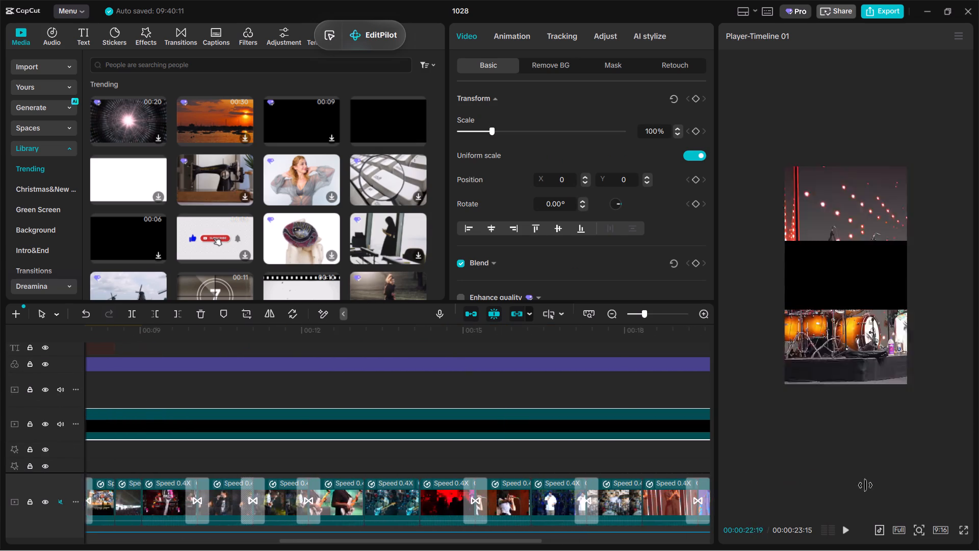
pyautogui.moveTo(865, 485); pyautogui.dragTo(473, 467)
# Rotate the black clip to -90° and scale it to 234% so it covers the whole vertical frame.
pyautogui.click(140, 452)
pyautogui.moveTo(140, 452); pyautogui.dragTo(370, 483)
pyautogui.scroll(-1, 0, 445)
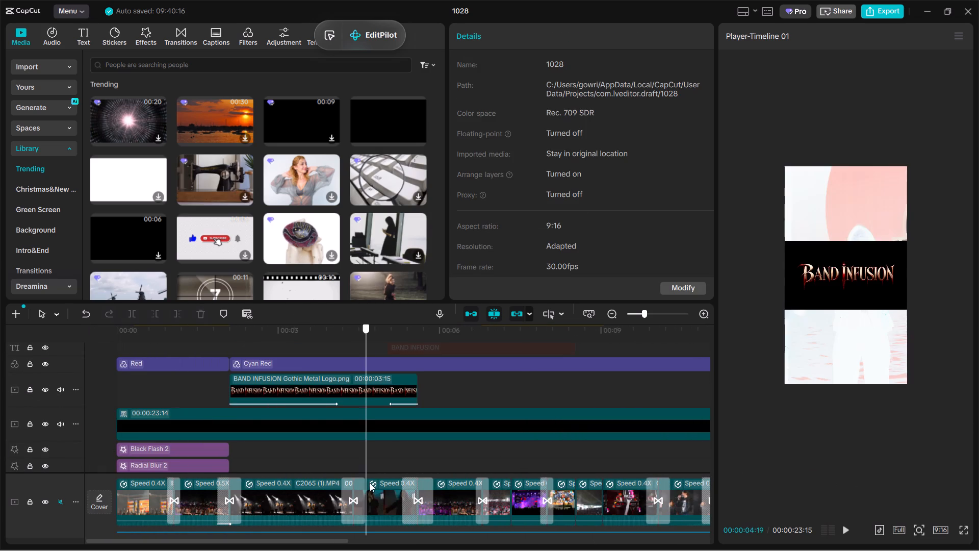
pyautogui.moveTo(370, 483); pyautogui.dragTo(298, 471)
pyautogui.click(320, 425)
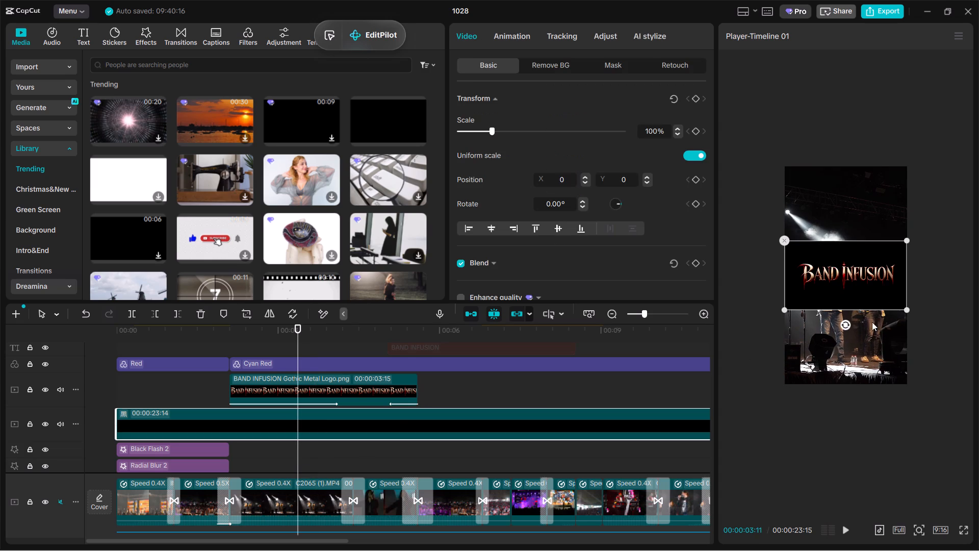
pyautogui.moveTo(848, 324); pyautogui.dragTo(978, 271)
pyautogui.moveTo(881, 336); pyautogui.dragTo(932, 460)
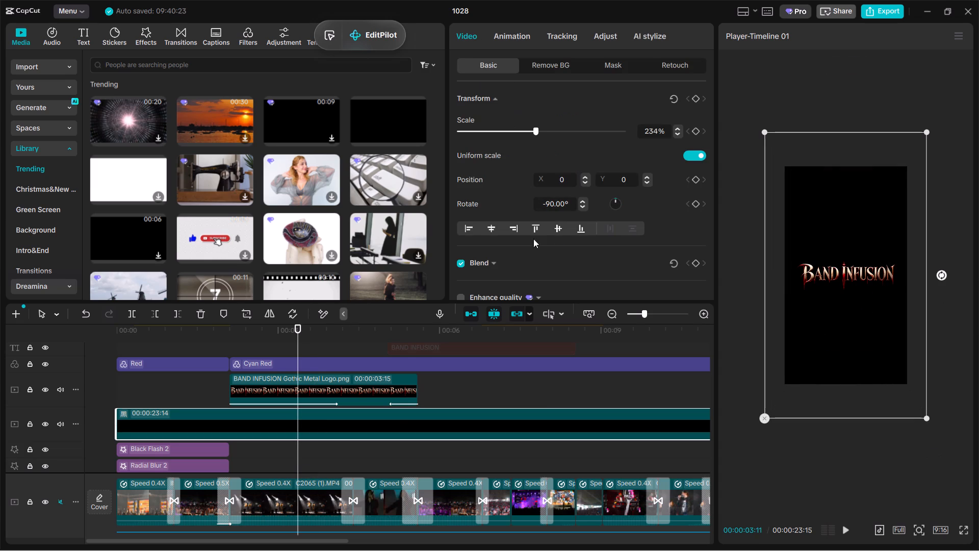
# Lower the black clip's blend opacity to 36% so it works as a dark overlay on the footage.
pyautogui.click(488, 260)
pyautogui.scroll(-1, 528, 285)
pyautogui.click(529, 274)
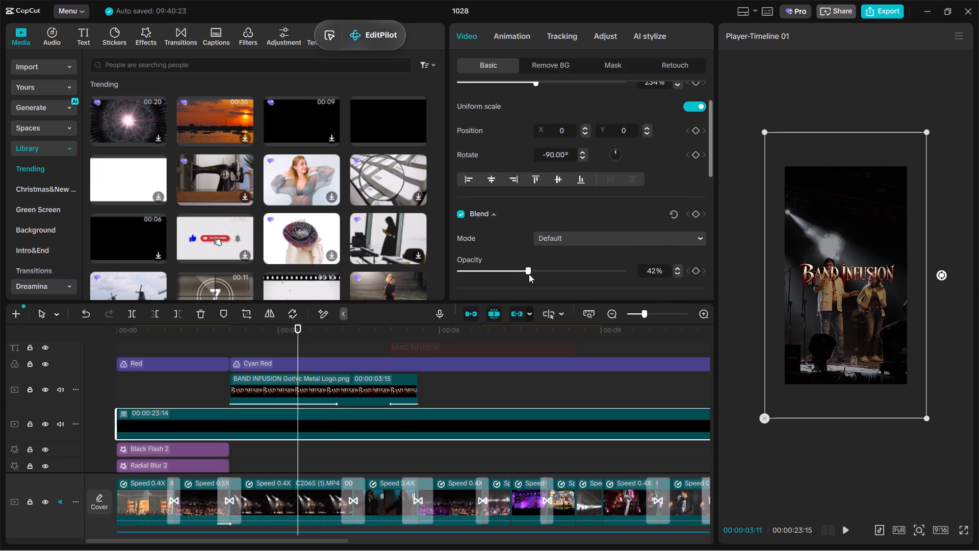
pyautogui.scroll(-1, 529, 274)
pyautogui.moveTo(529, 274); pyautogui.dragTo(518, 272)
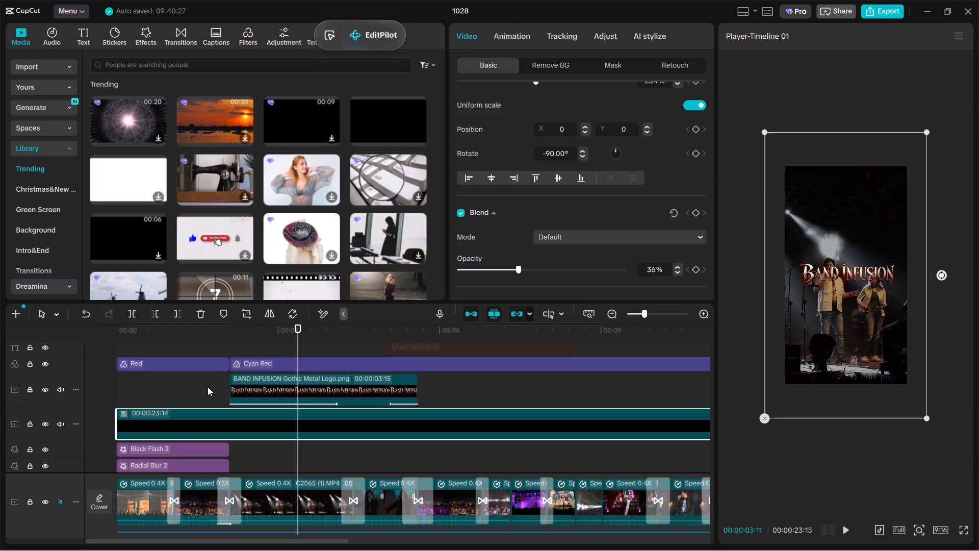
# Preview the logo section with the dark overlay from about 2 s, including in full screen.
pyautogui.click(208, 387)
pyautogui.press('space')
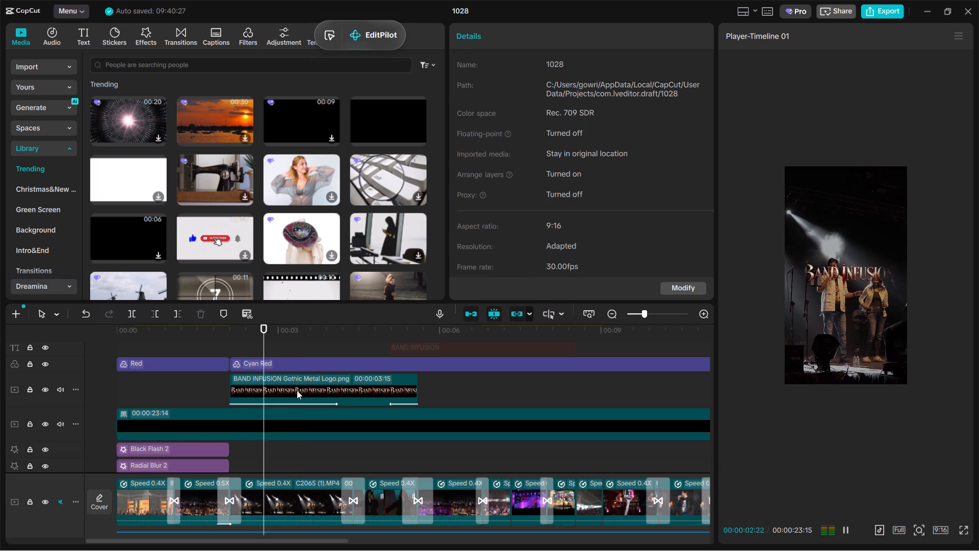
pyautogui.press('space')
pyautogui.click(966, 531)
pyautogui.press('space')
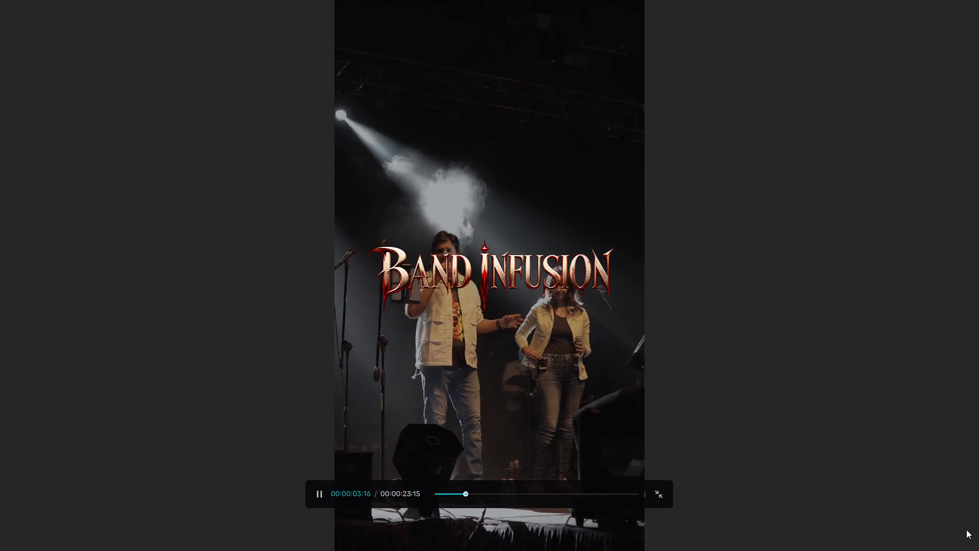
pyautogui.press('space')
pyautogui.press('space')
pyautogui.press('space')
pyautogui.press('space')
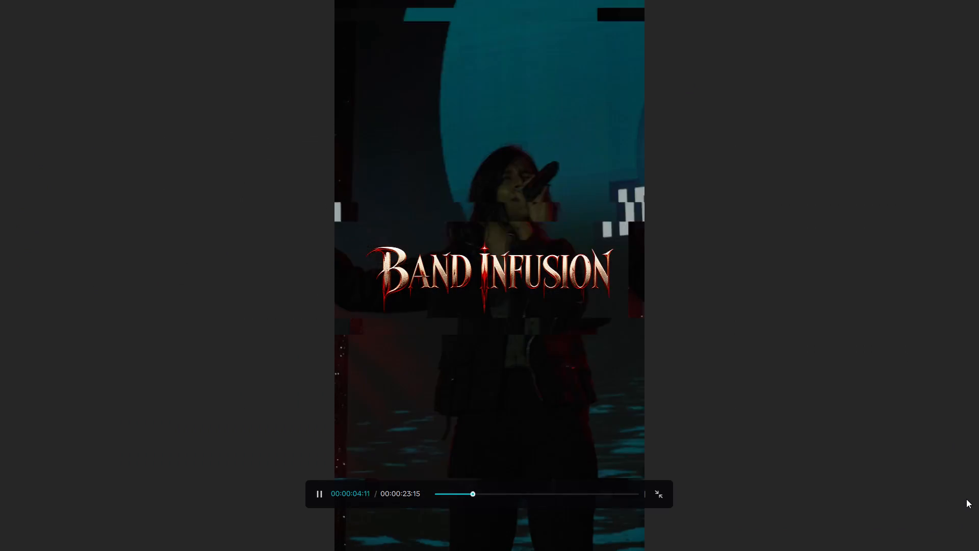
pyautogui.press('space')
pyautogui.press('Escape')
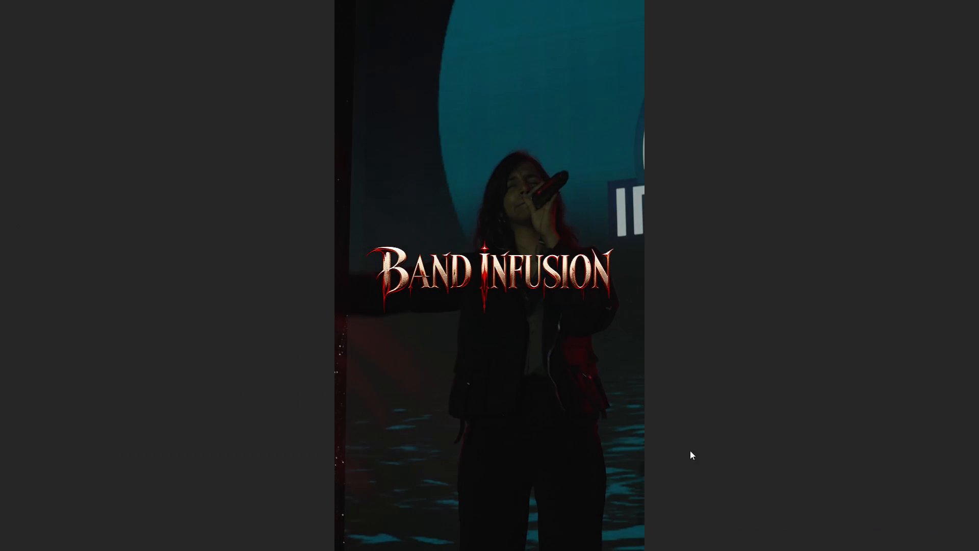
pyautogui.press('space')
pyautogui.press('space')
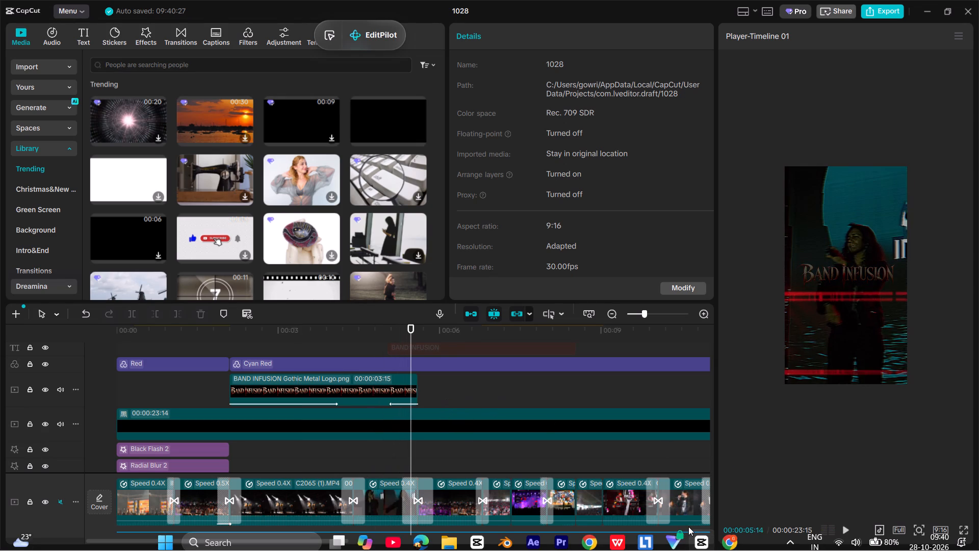
# Switch to ChatGPT in Chrome and scribble markup over the inside of the 3 and the dot of the 1 in the 31ST OCTOBER image.
pyautogui.click(731, 534)
pyautogui.scroll(-2, 423, 355)
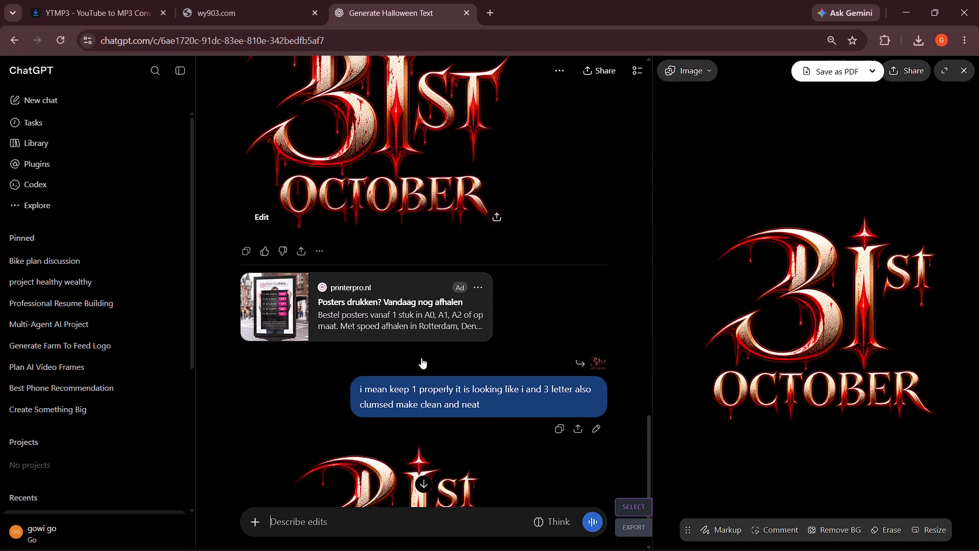
pyautogui.scroll(-4, 427, 385)
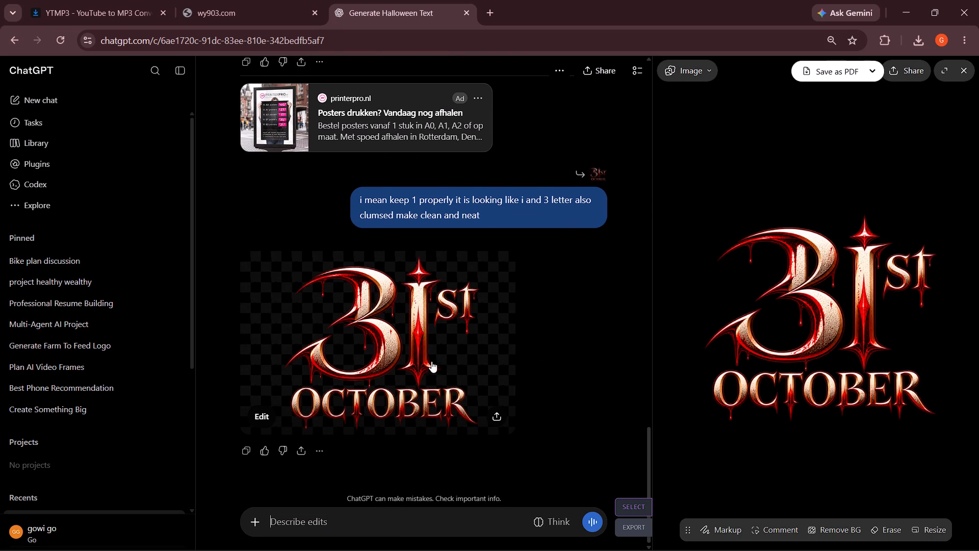
pyautogui.scroll(-1, 431, 361)
pyautogui.click(264, 412)
pyautogui.scroll(-1, 264, 412)
pyautogui.click(724, 531)
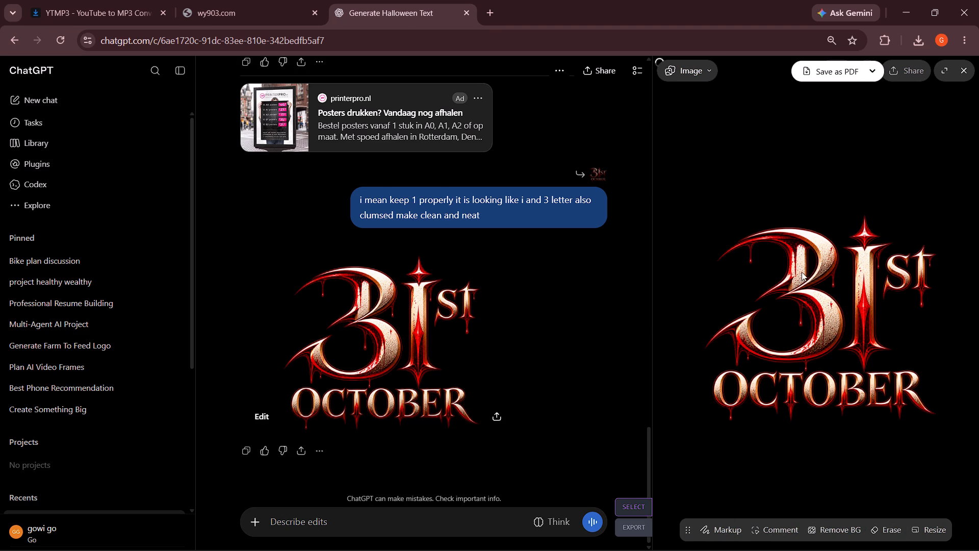
pyautogui.click(734, 531)
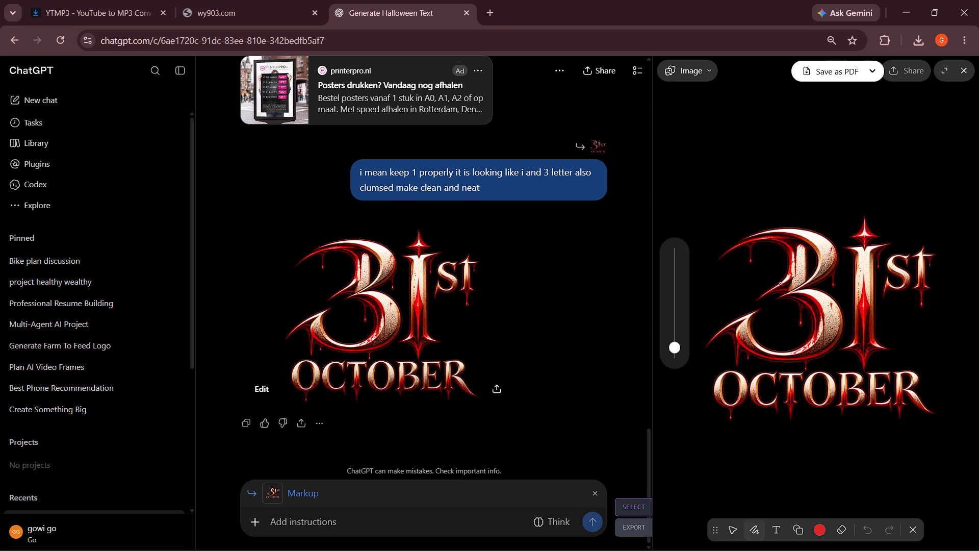
pyautogui.click(800, 258)
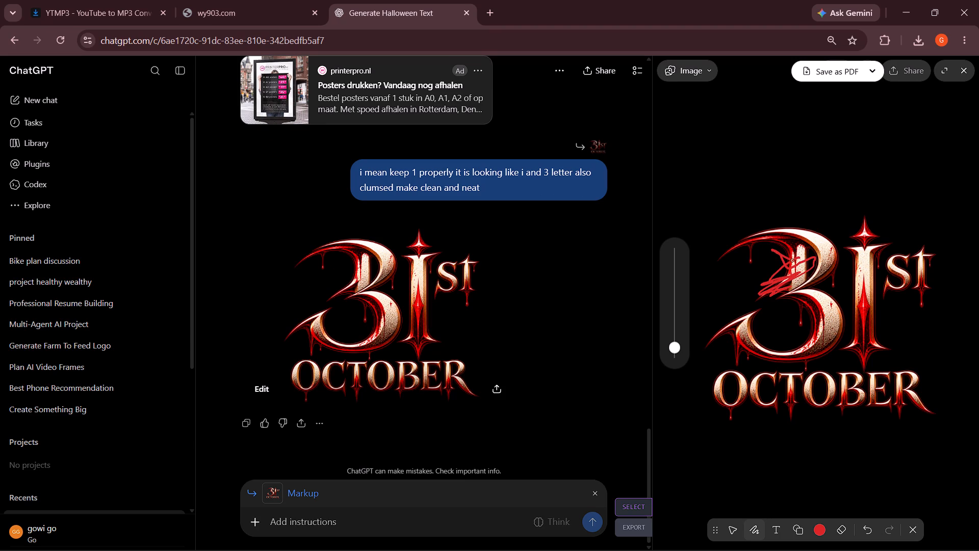
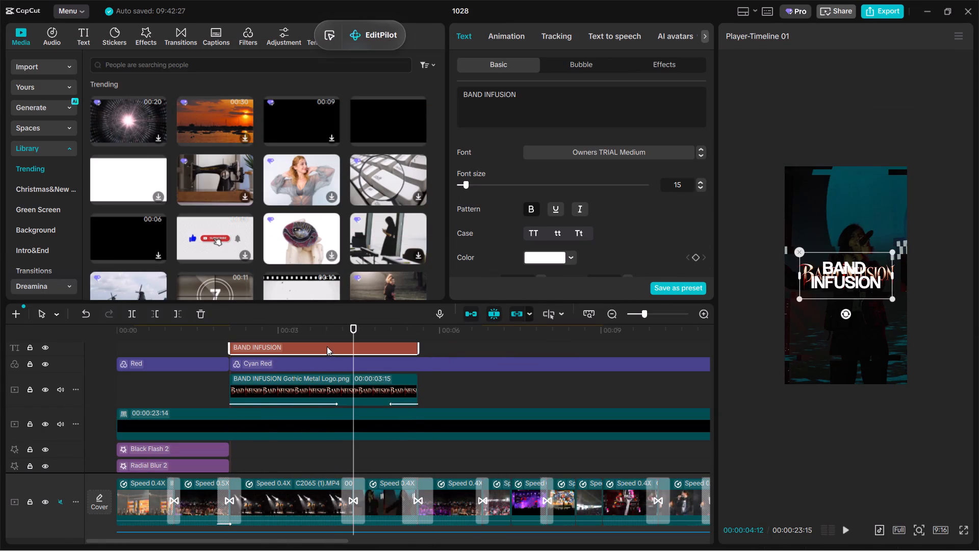
pyautogui.click(347, 382)
pyautogui.press('v')
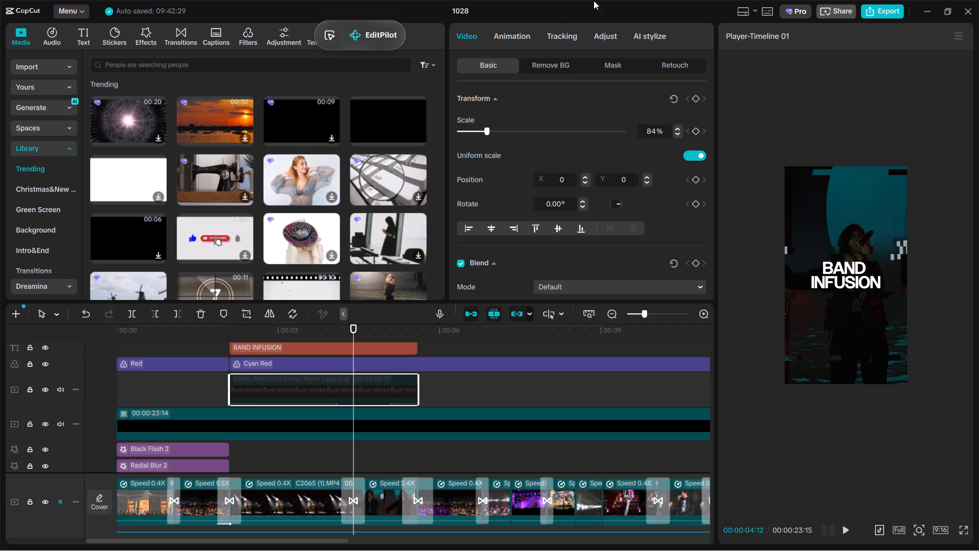
# Play the BAND INFUSION text section and set the text's colour to red FF0000.
pyautogui.click(215, 382)
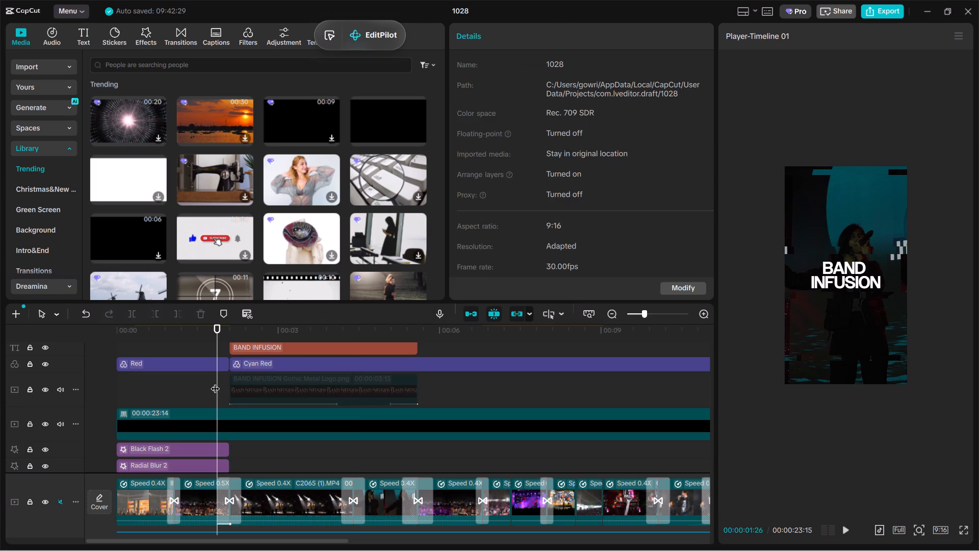
pyautogui.press('space')
pyautogui.click(259, 347)
pyautogui.press('space')
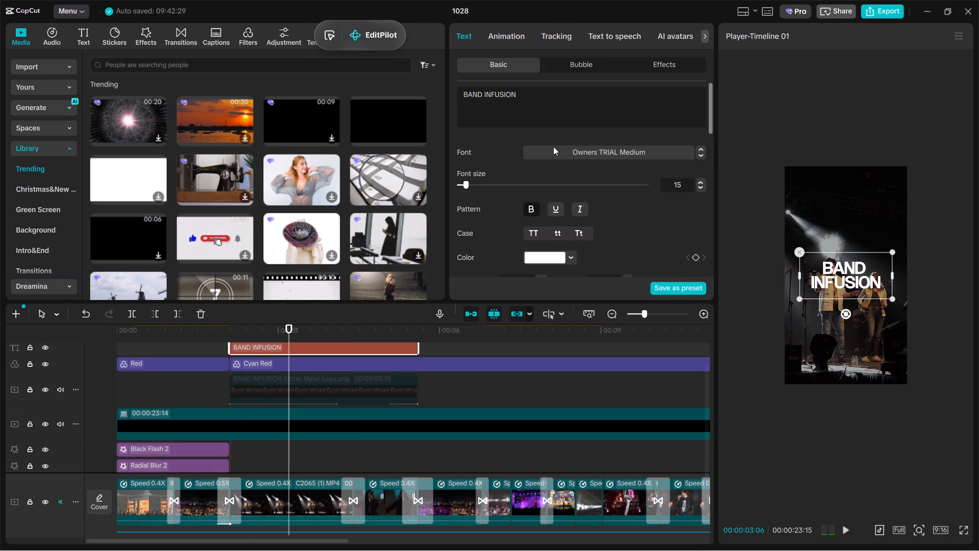
pyautogui.click(581, 157)
pyautogui.click(503, 202)
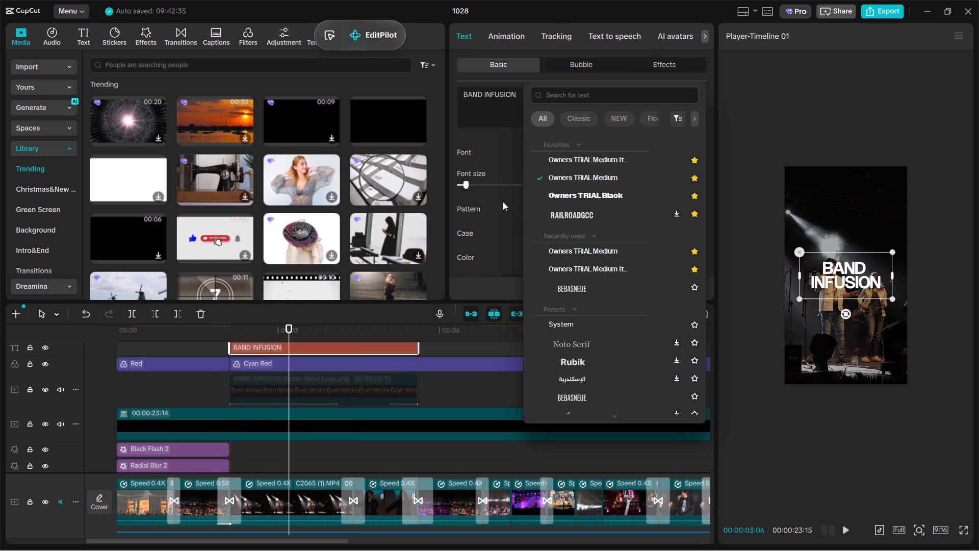
pyautogui.click(550, 262)
pyautogui.moveTo(605, 326); pyautogui.dragTo(639, 279)
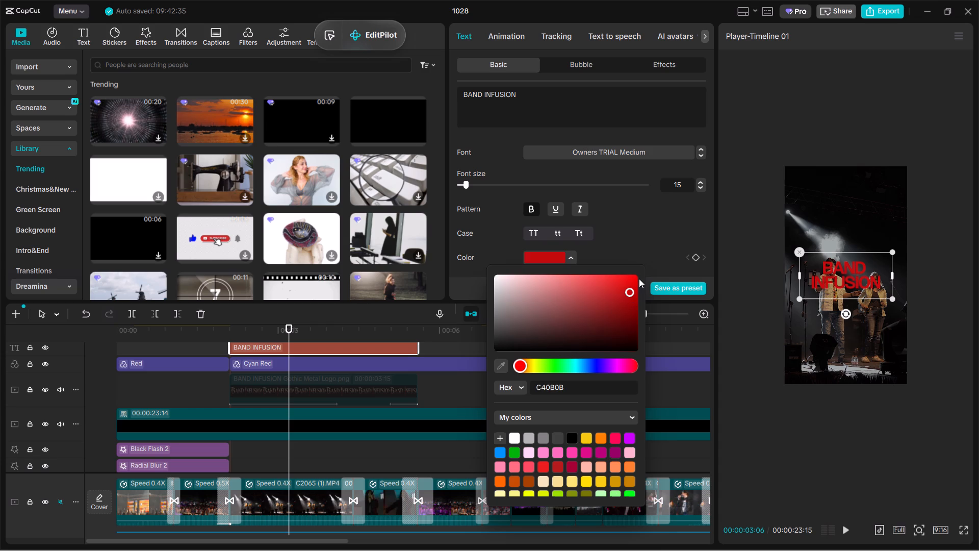
pyautogui.moveTo(639, 279); pyautogui.dragTo(641, 266)
pyautogui.keyDown('ctrl'); pyautogui.scroll(5, 859, 267); pyautogui.keyUp('ctrl')
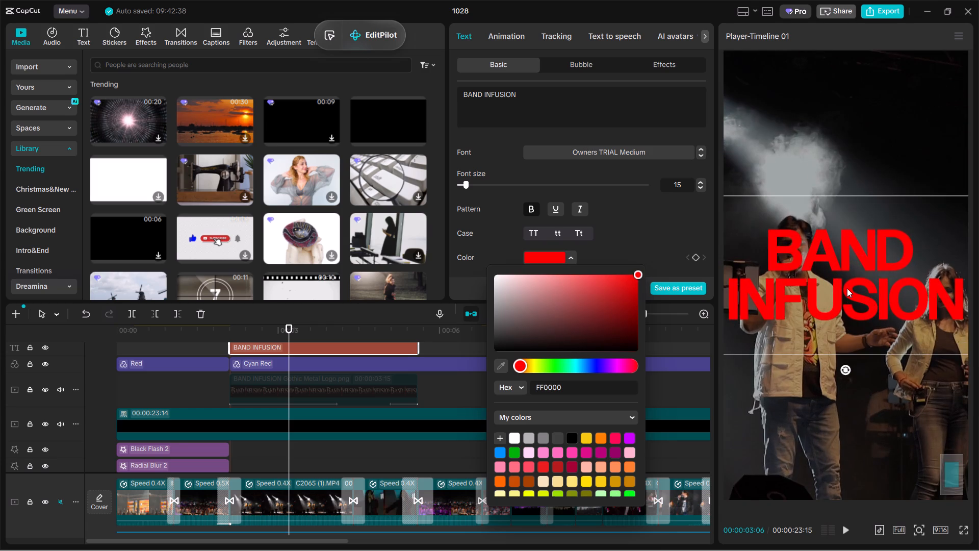
pyautogui.keyDown('ctrl'); pyautogui.scroll(-5, 847, 288); pyautogui.keyUp('ctrl')
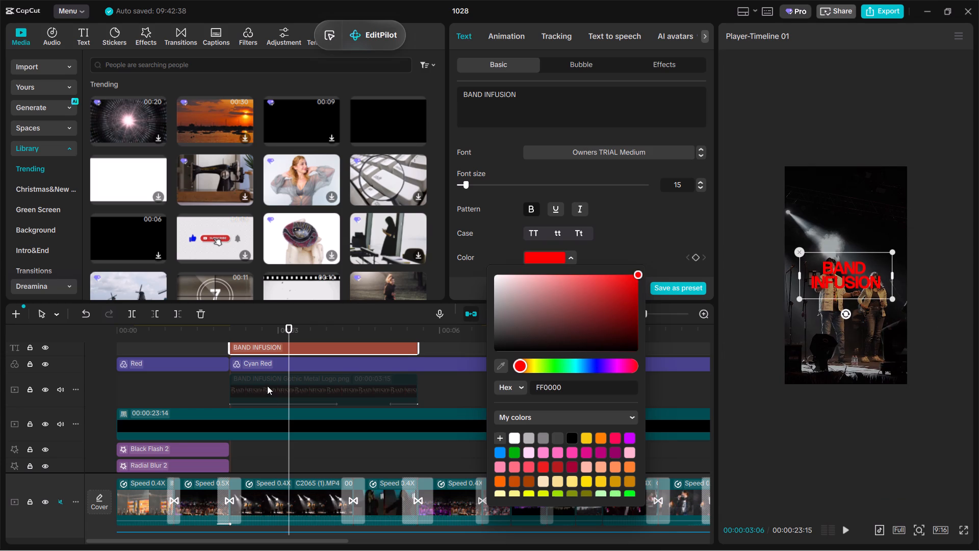
# Duplicate the red BAND INFUSION text on a track directly above, aligned with the original, and colour the copy pale pink EFD5D5.
pyautogui.click(225, 348)
pyautogui.moveTo(225, 348); pyautogui.dragTo(240, 350)
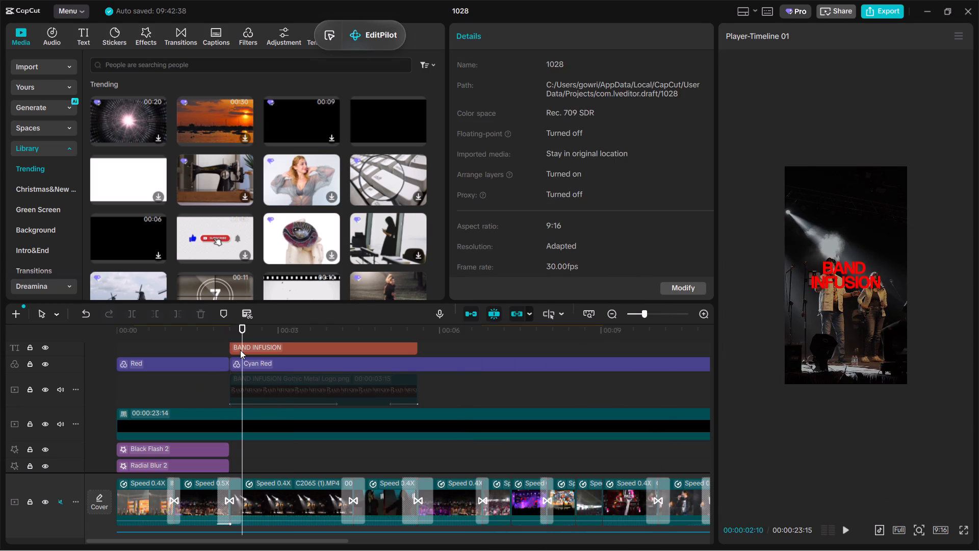
pyautogui.click(240, 350)
pyautogui.hotkey('ctrl', 'c')
pyautogui.hotkey('ctrl', 'v')
pyautogui.moveTo(267, 347); pyautogui.dragTo(256, 345)
pyautogui.click(549, 255)
pyautogui.moveTo(549, 303); pyautogui.dragTo(554, 303)
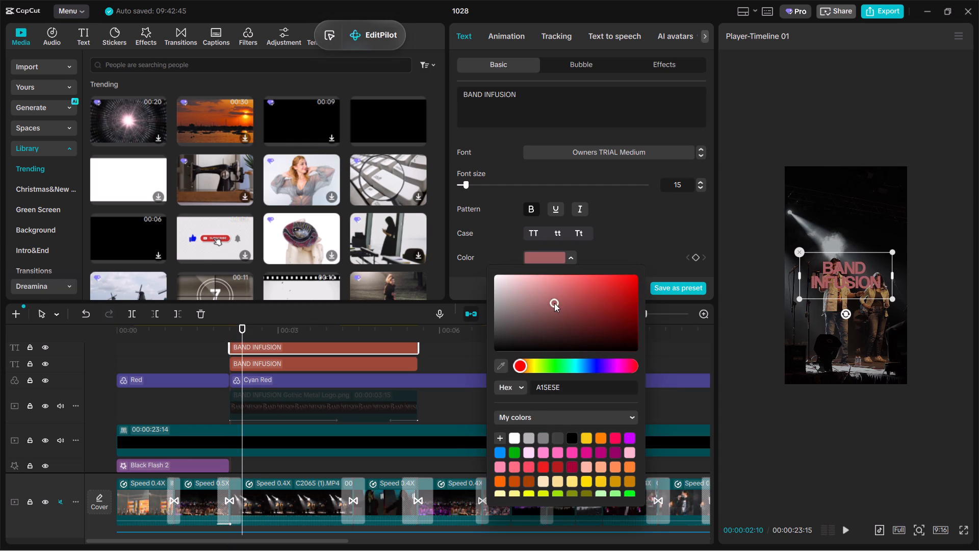
pyautogui.moveTo(554, 303); pyautogui.dragTo(510, 280)
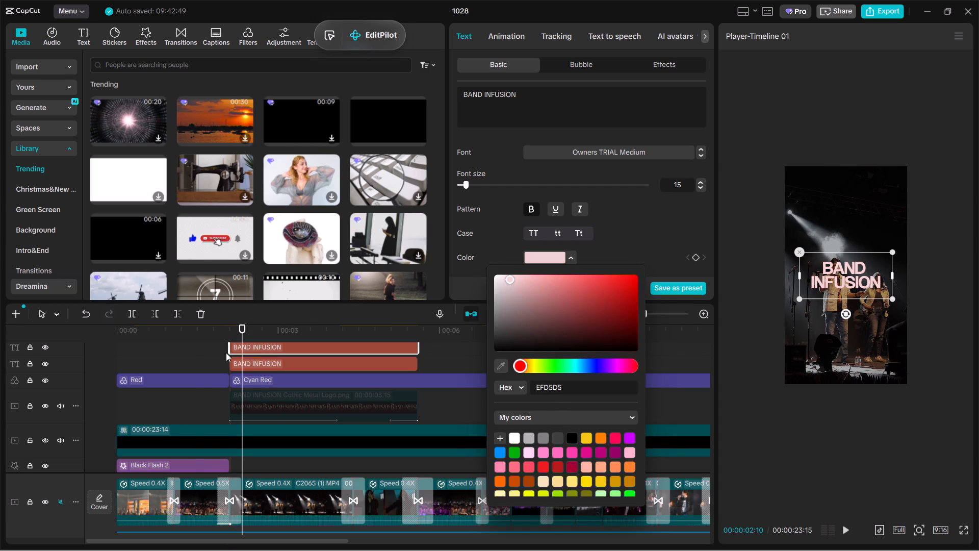
# Turn the pale pink BAND INFUSION text into a compound clip.
pyautogui.click(204, 338)
pyautogui.click(203, 343)
pyautogui.moveTo(203, 343); pyautogui.dragTo(251, 356)
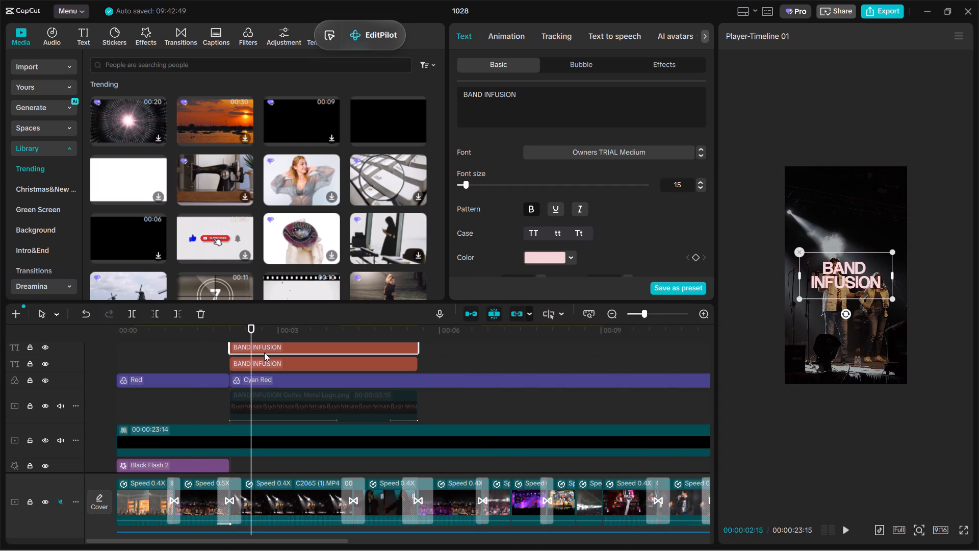
pyautogui.hotkey('alt', 'g')
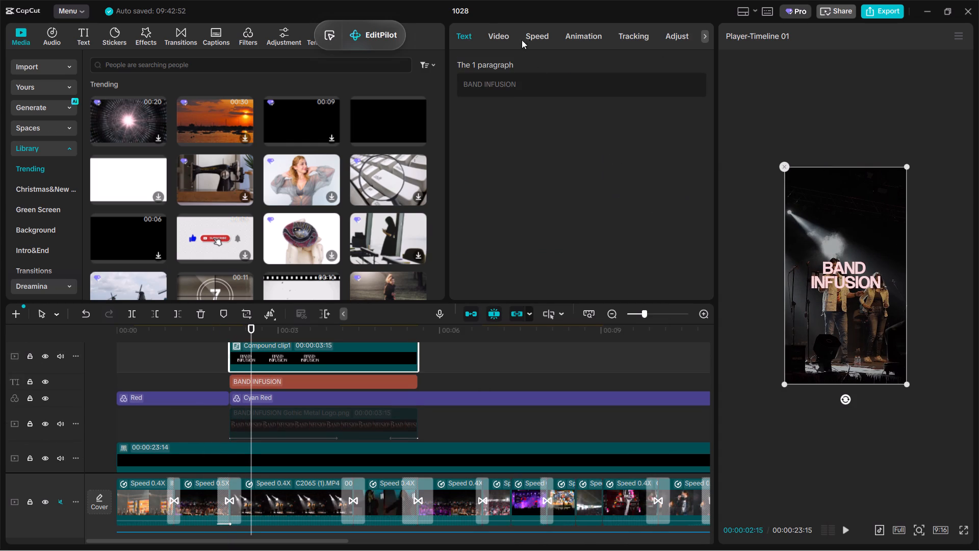
# Add a feathered Split mask to the pale compound clip, placed at Y -72 across INFUSION to blend into the red text.
pyautogui.click(501, 40)
pyautogui.click(605, 66)
pyautogui.click(497, 116)
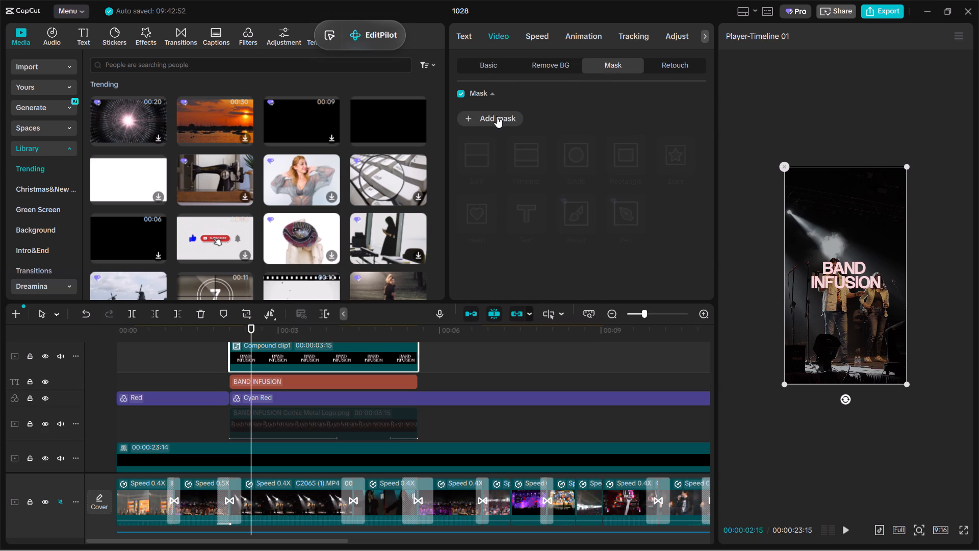
pyautogui.click(482, 155)
pyautogui.moveTo(846, 263); pyautogui.dragTo(846, 248)
pyautogui.moveTo(855, 269); pyautogui.dragTo(858, 277)
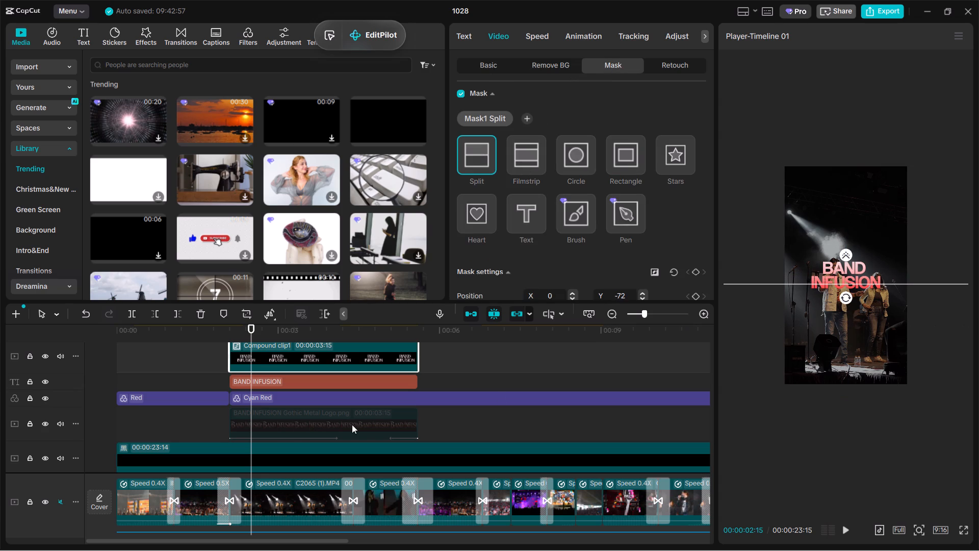
# Preview the two-tone BAND INFUSION title over the footage from just before it starts.
pyautogui.click(214, 360)
pyautogui.press('space')
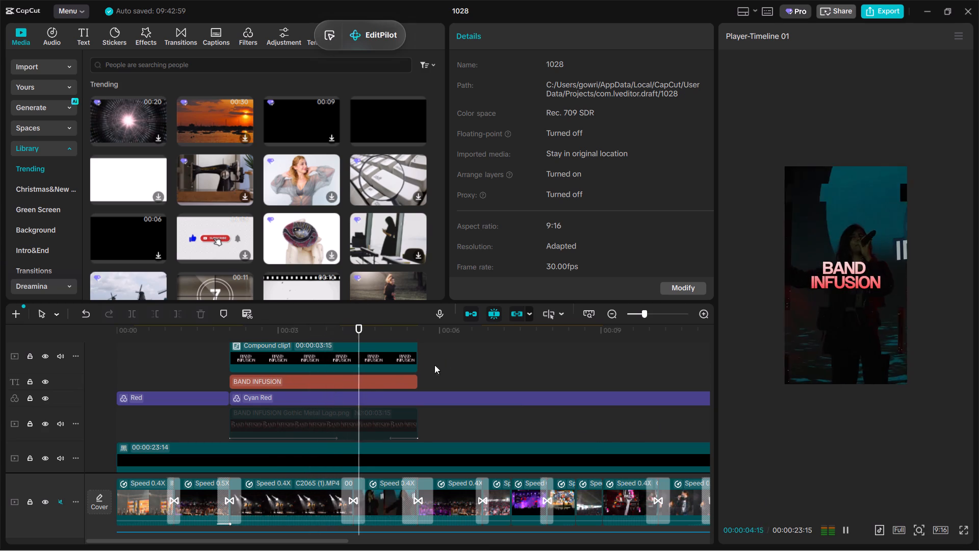
pyautogui.press('space')
pyautogui.press('space')
pyautogui.press('space')
# Combine the masked compound clip and the red text beneath it into one compound clip.
pyautogui.moveTo(440, 382); pyautogui.dragTo(439, 383)
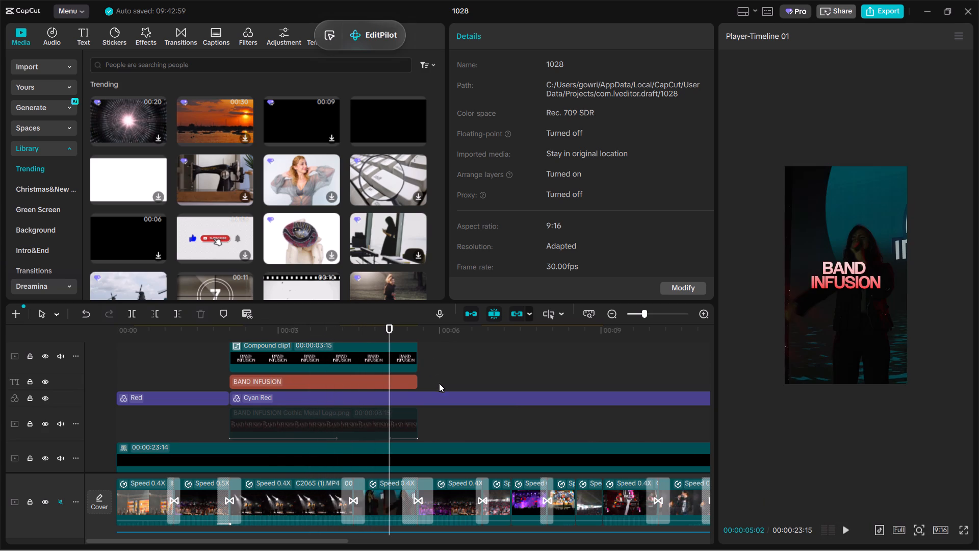
pyautogui.moveTo(439, 383); pyautogui.dragTo(380, 364)
pyautogui.hotkey('alt', 'g')
# Duplicate the combined BAND INFUSION title clip and place the copy on the same track, starting at about 00:00:06:17.
pyautogui.click(459, 349)
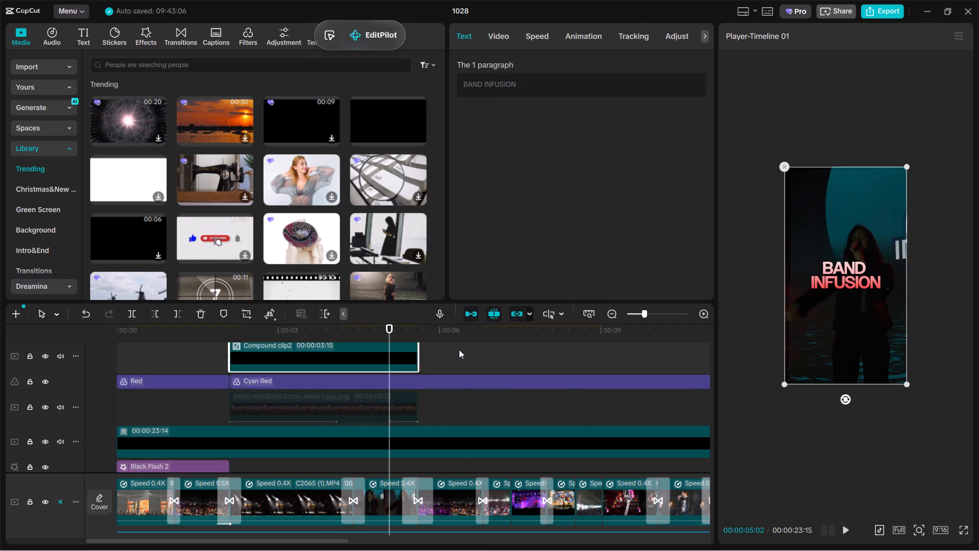
pyautogui.moveTo(459, 349); pyautogui.dragTo(262, 349)
pyautogui.click(231, 359)
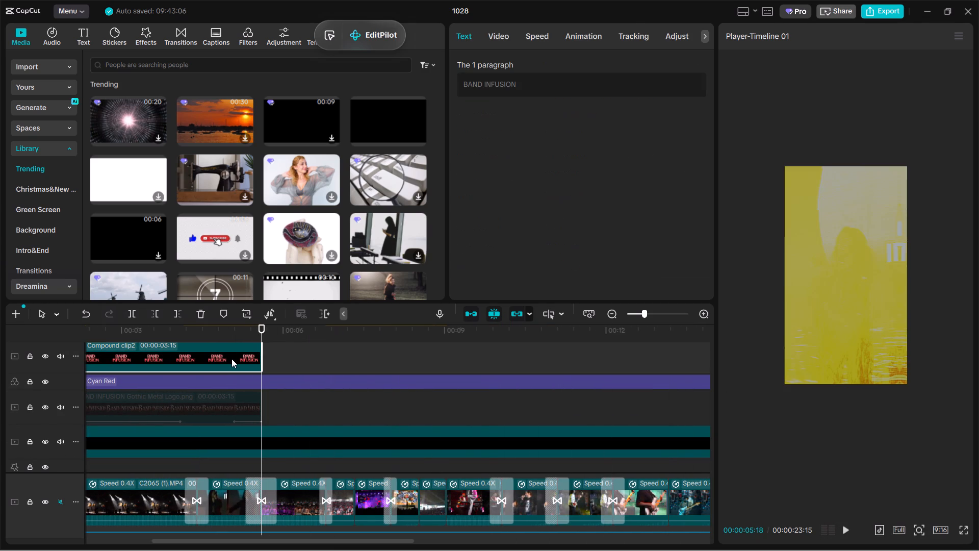
pyautogui.hotkey('ctrl', 'c')
pyautogui.press('v')
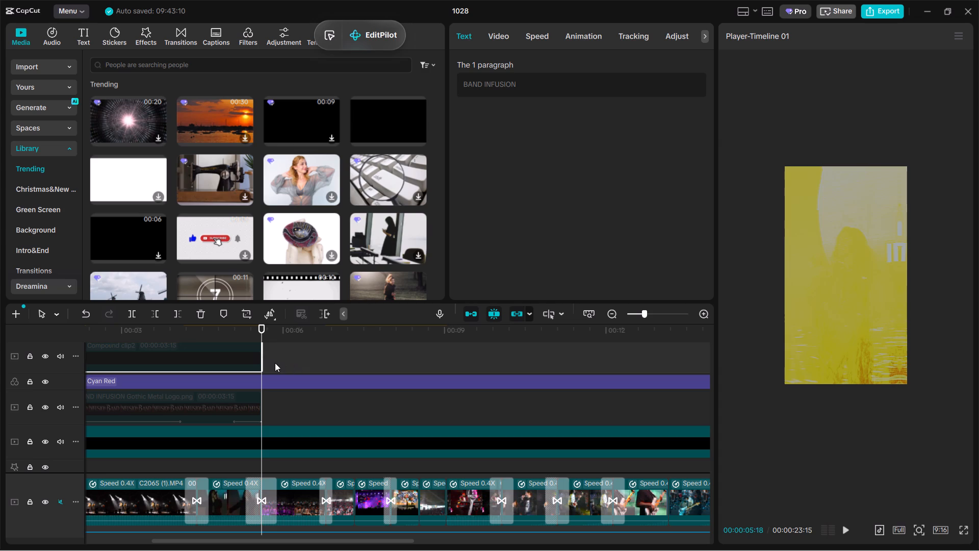
pyautogui.press('v')
pyautogui.hotkey('ctrl', 'c')
pyautogui.hotkey('ctrl', 'v')
pyautogui.moveTo(310, 358); pyautogui.dragTo(327, 359)
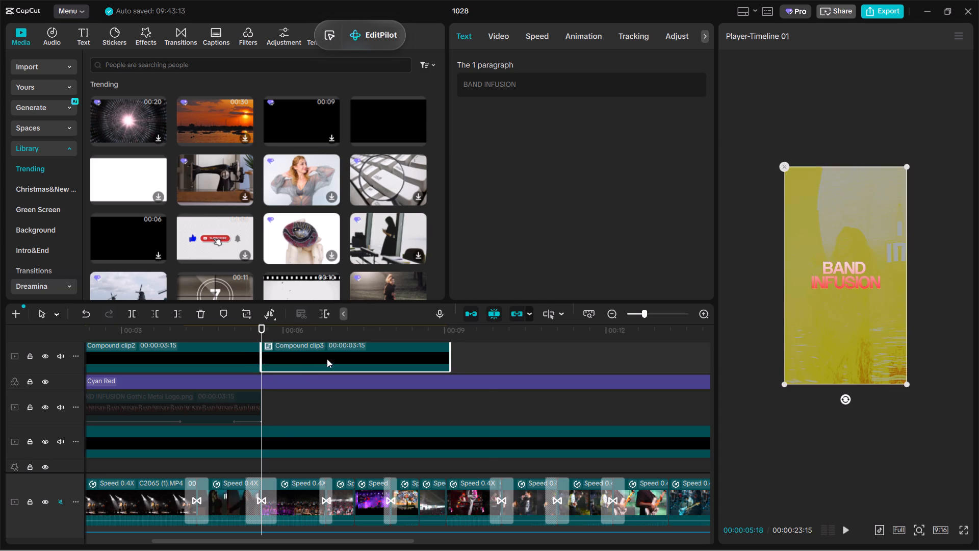
pyautogui.moveTo(327, 359); pyautogui.dragTo(360, 361)
# Change the duplicated title clip's editable paragraph to LIVE AT.
pyautogui.moveTo(539, 81); pyautogui.dragTo(153, 84)
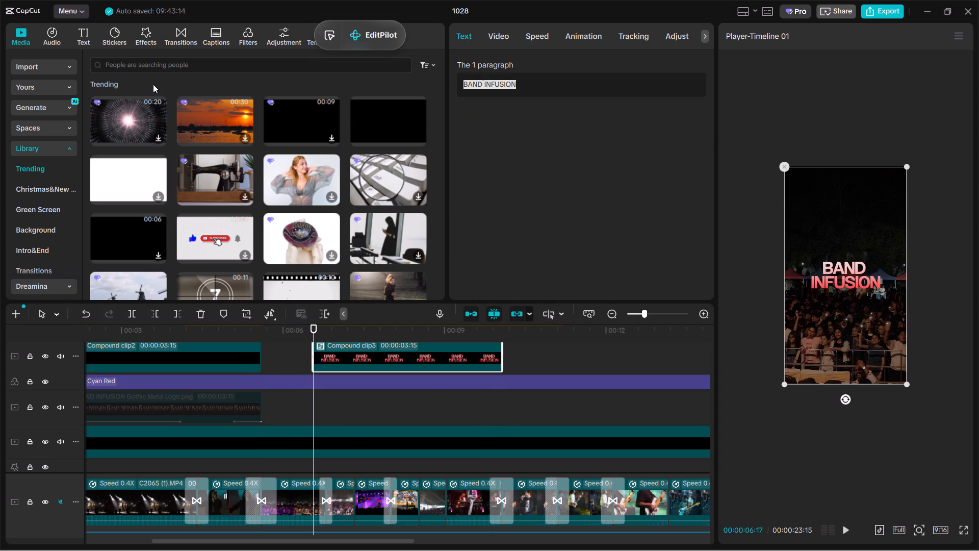
pyautogui.write('LIVE AT')
# Change the pale text nested inside the duplicated title's compound clip to LIVE AT and return to the main timeline.
pyautogui.doubleClick(406, 358)
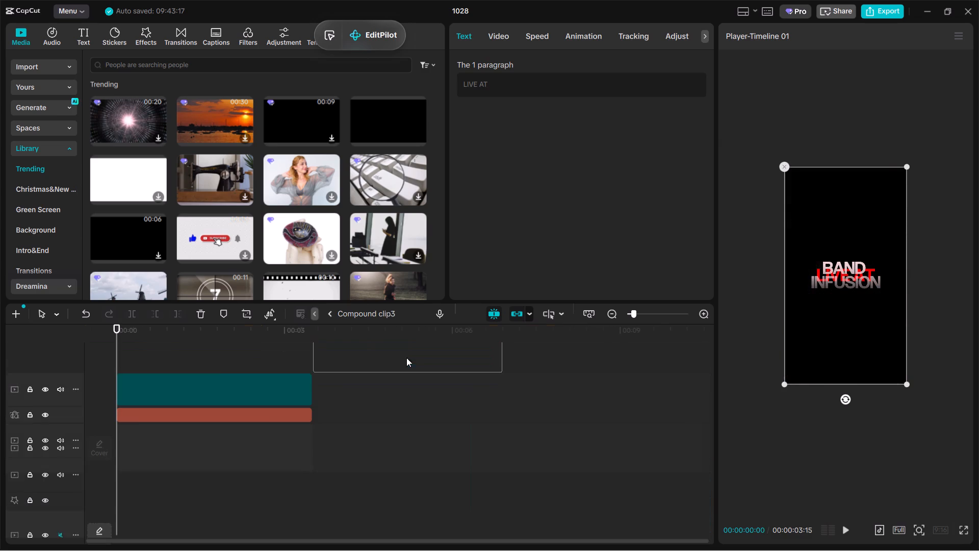
pyautogui.doubleClick(251, 384)
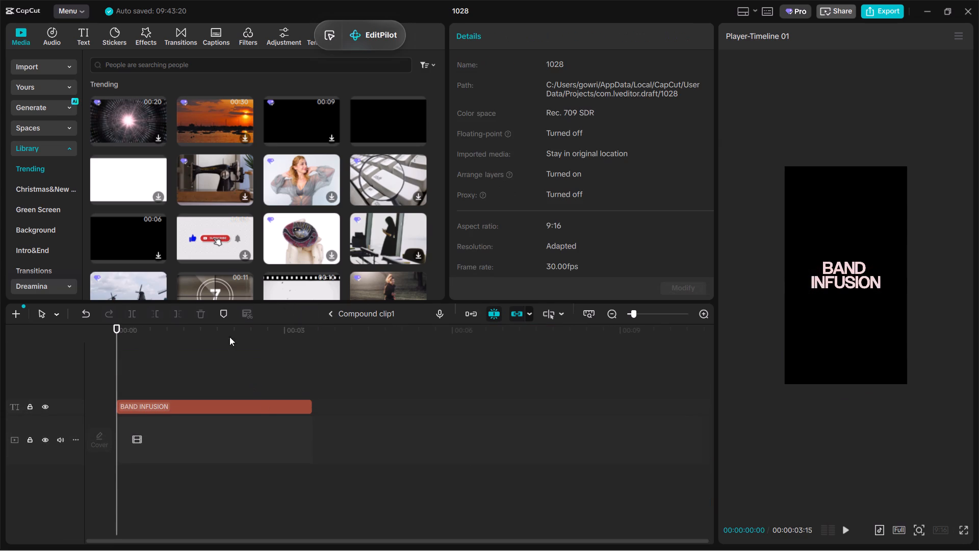
pyautogui.click(216, 407)
pyautogui.moveTo(529, 103); pyautogui.dragTo(48, 80)
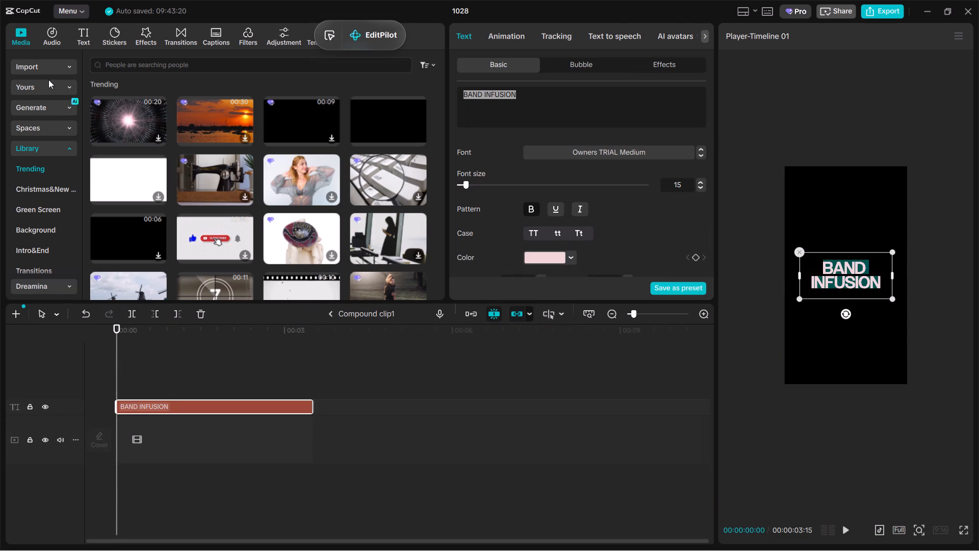
pyautogui.press('l')
pyautogui.press('BackSpace')
pyautogui.write('LIVE AT')
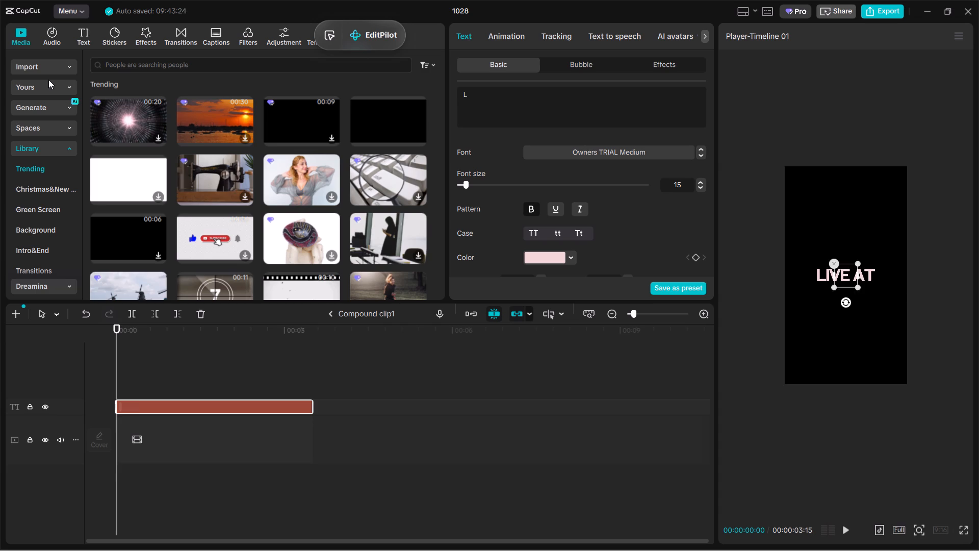
pyautogui.click(334, 314)
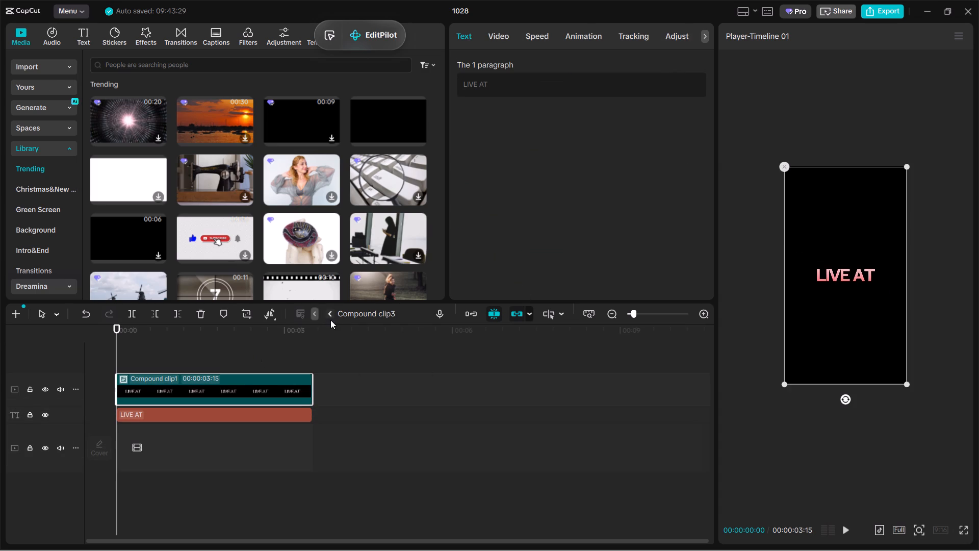
pyautogui.click(330, 320)
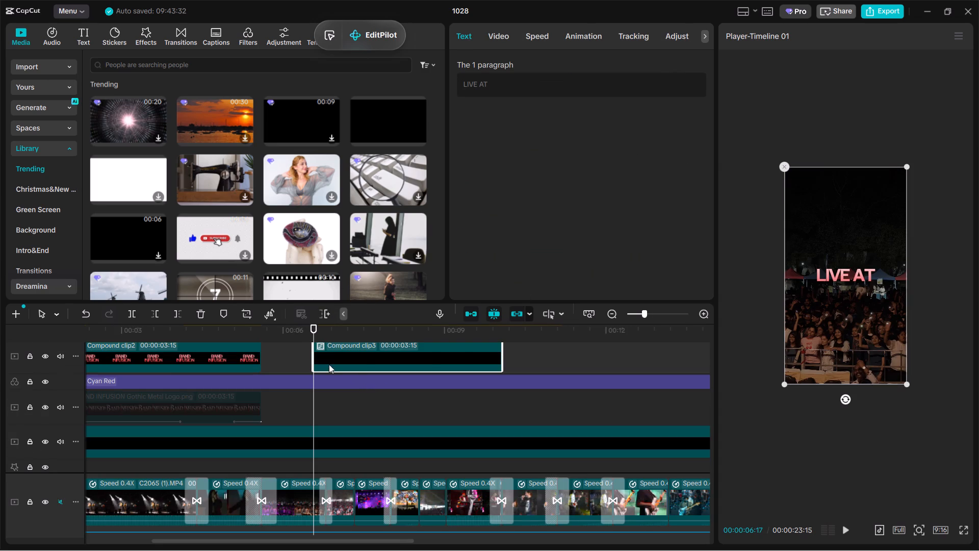
# Scale down the LIVE AT title and move it slightly higher in the frame.
pyautogui.click(276, 354)
pyautogui.moveTo(277, 353); pyautogui.dragTo(335, 361)
pyautogui.click(335, 361)
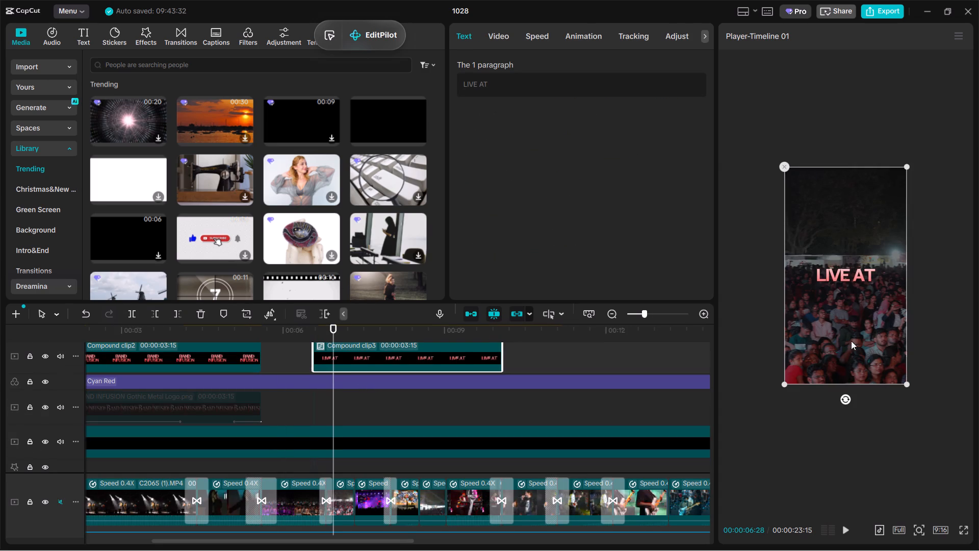
pyautogui.moveTo(905, 385); pyautogui.dragTo(872, 330)
pyautogui.moveTo(861, 316); pyautogui.dragTo(861, 294)
# Paste another copy of the BAND INFUSION title clip on the same track, starting at about 00:00:11:03.
pyautogui.click(467, 397)
pyautogui.moveTo(470, 397); pyautogui.dragTo(389, 404)
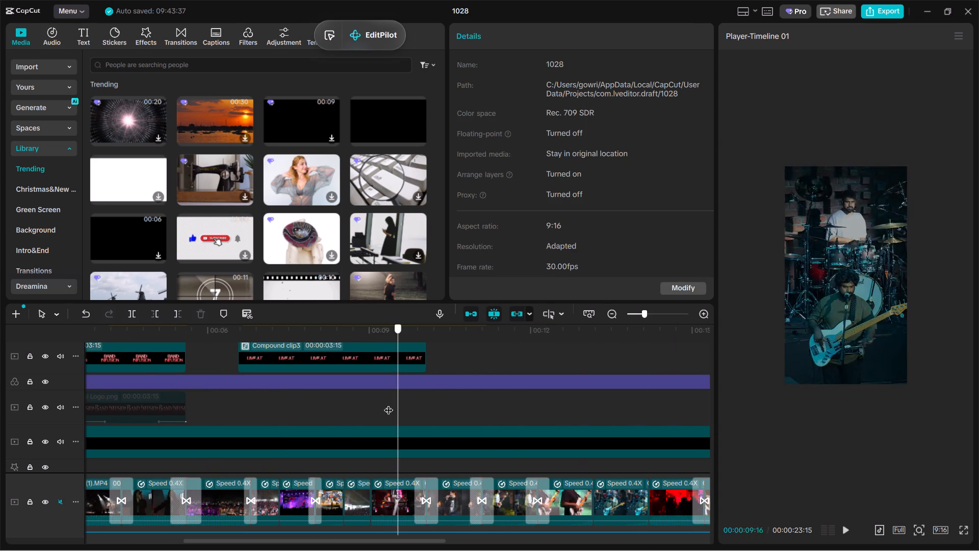
pyautogui.moveTo(389, 404); pyautogui.dragTo(480, 422)
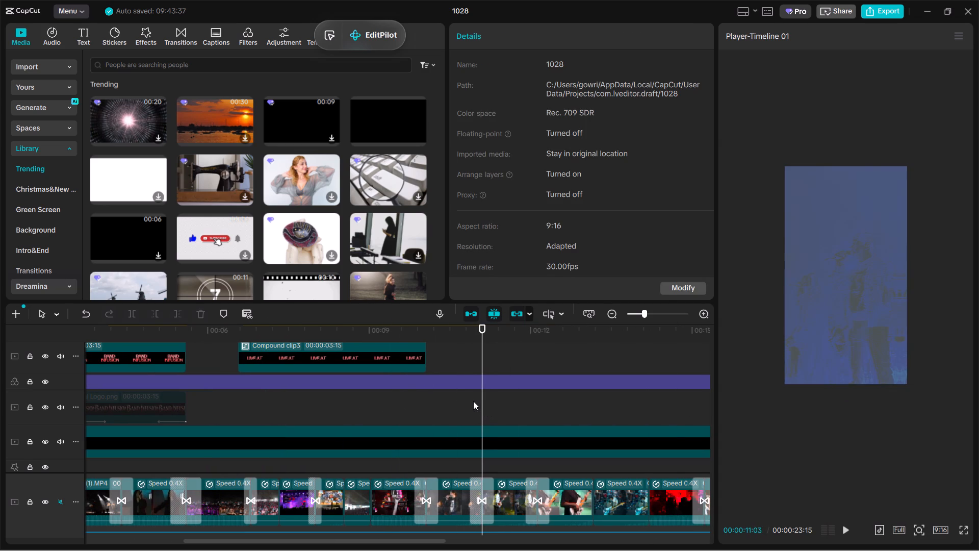
pyautogui.hotkey('ctrl', 'v')
# Open the newly pasted title's compound clip and change its red text layer to 31.
pyautogui.doubleClick(531, 352)
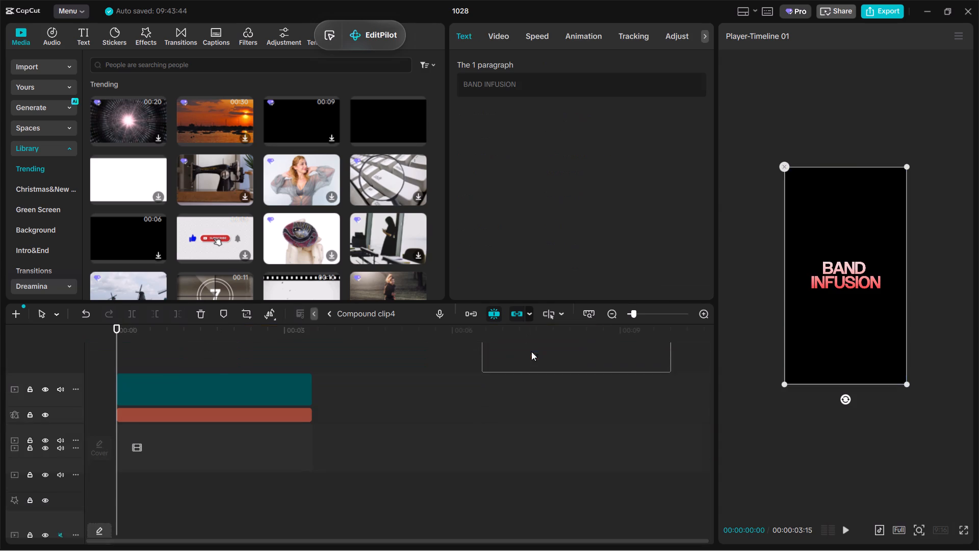
pyautogui.click(204, 411)
pyautogui.moveTo(540, 107); pyautogui.dragTo(331, 85)
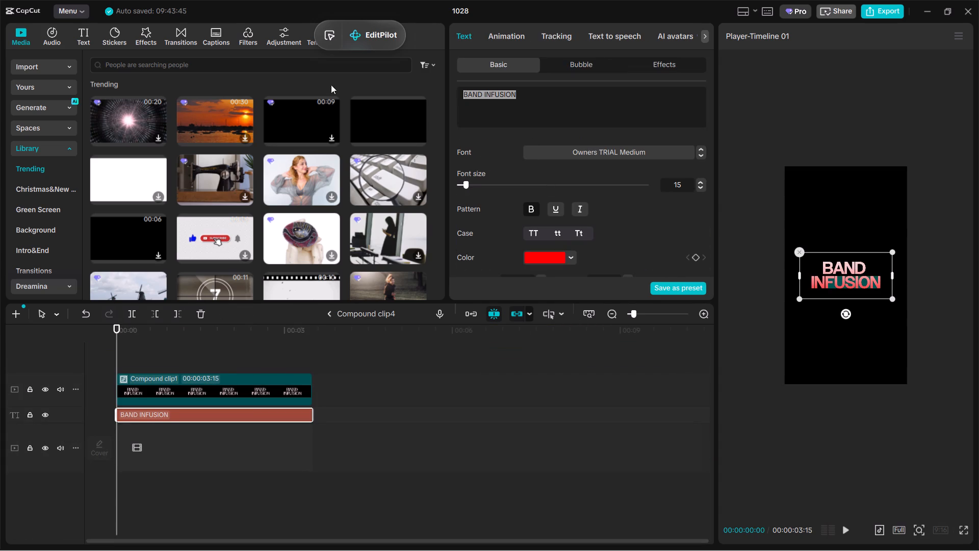
pyautogui.moveTo(331, 85); pyautogui.dragTo(137, 85)
pyautogui.write('31')
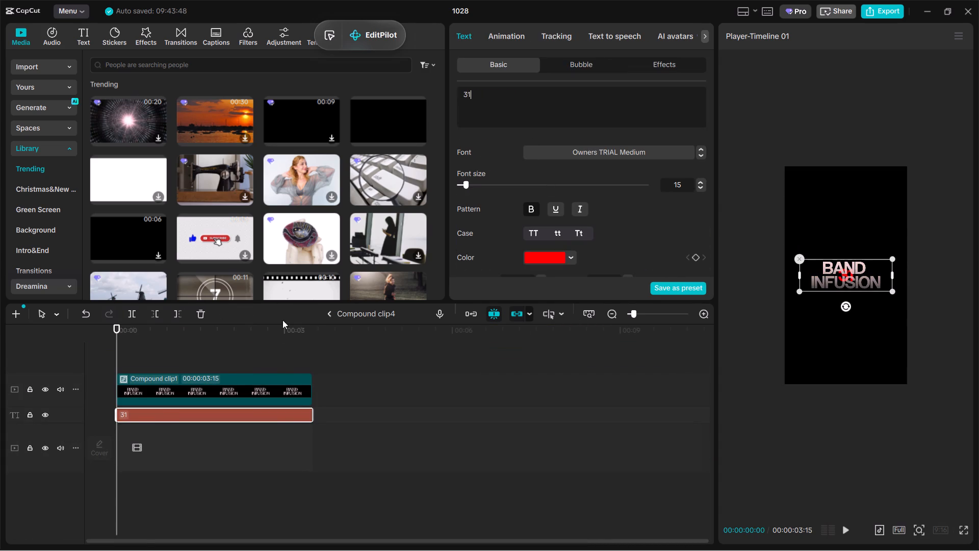
# Change the pale text in the nested masked compound clip to 31 and return to the title's compound clip.
pyautogui.doubleClick(239, 388)
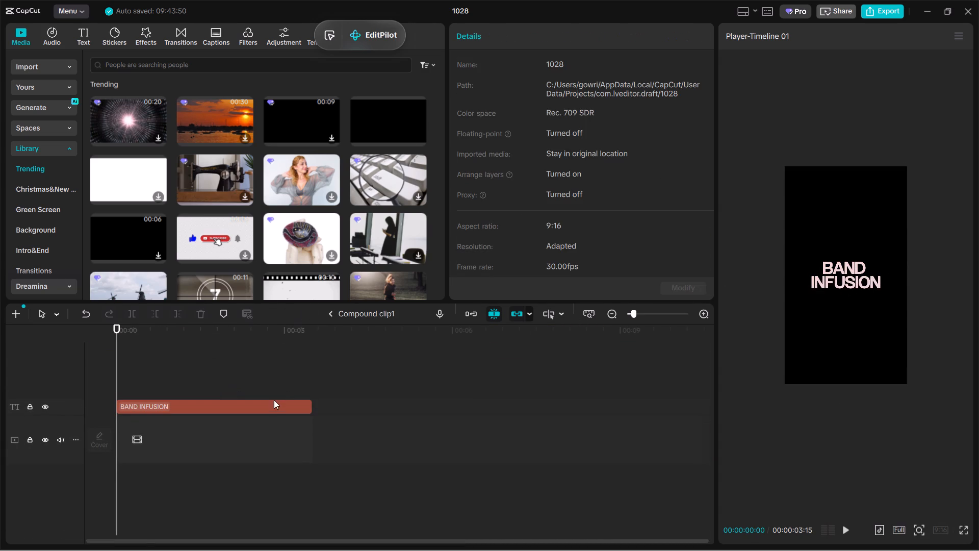
pyautogui.click(271, 404)
pyautogui.moveTo(537, 99); pyautogui.dragTo(0, 74)
pyautogui.write('31')
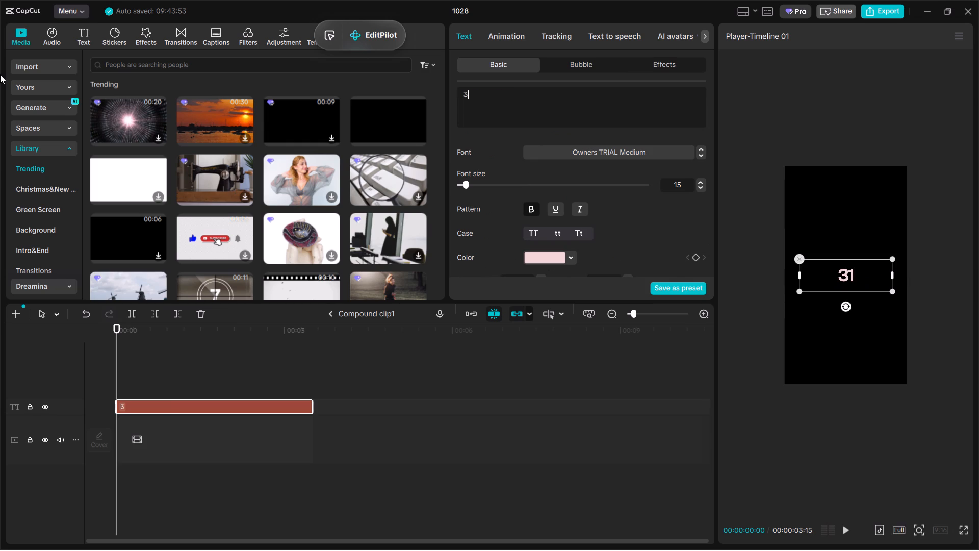
pyautogui.press('Return')
pyautogui.press('BackSpace')
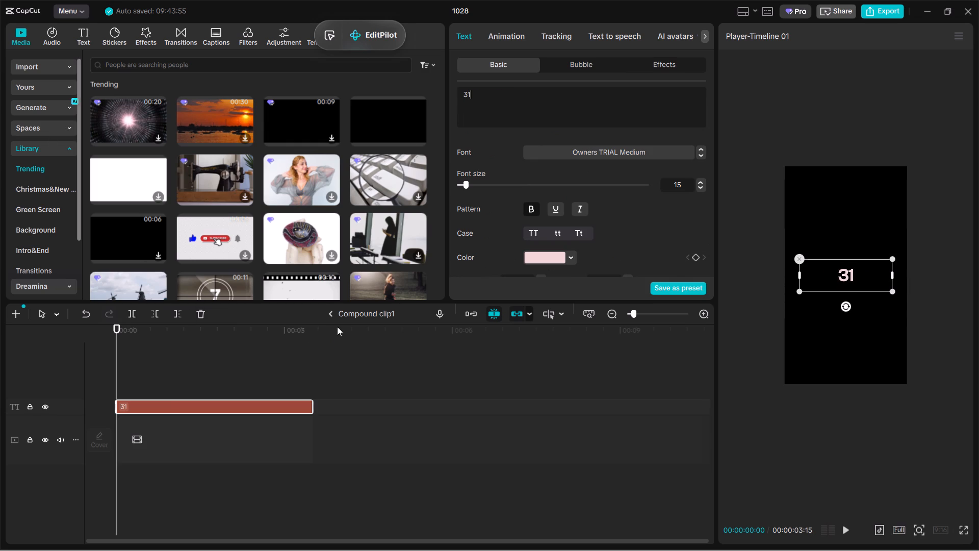
pyautogui.click(328, 316)
# Enlarge the red text and the masked compound clip of the 31 title together.
pyautogui.keyDown('ctrl'); pyautogui.scroll(1, 325, 402); pyautogui.keyUp('ctrl')
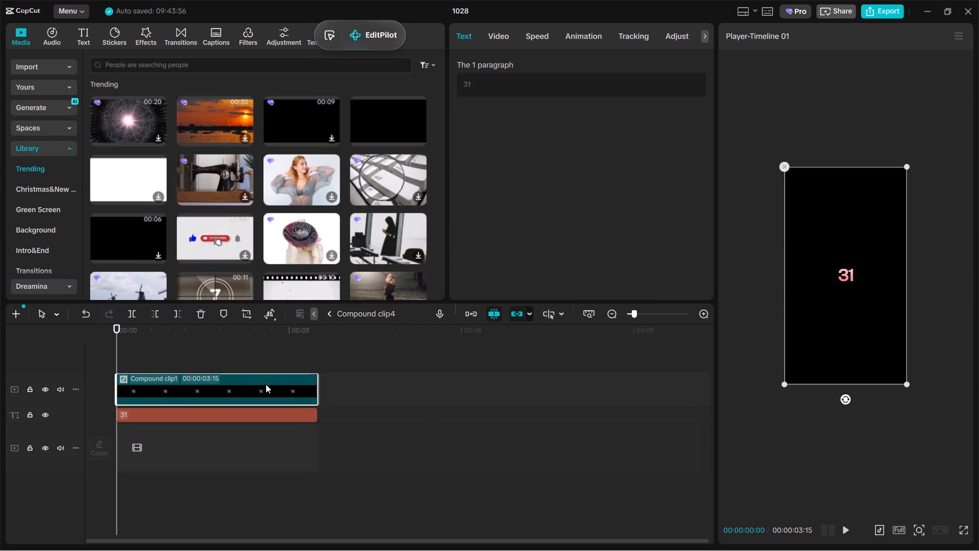
pyautogui.moveTo(188, 348); pyautogui.dragTo(222, 470)
pyautogui.moveTo(904, 384); pyautogui.dragTo(931, 471)
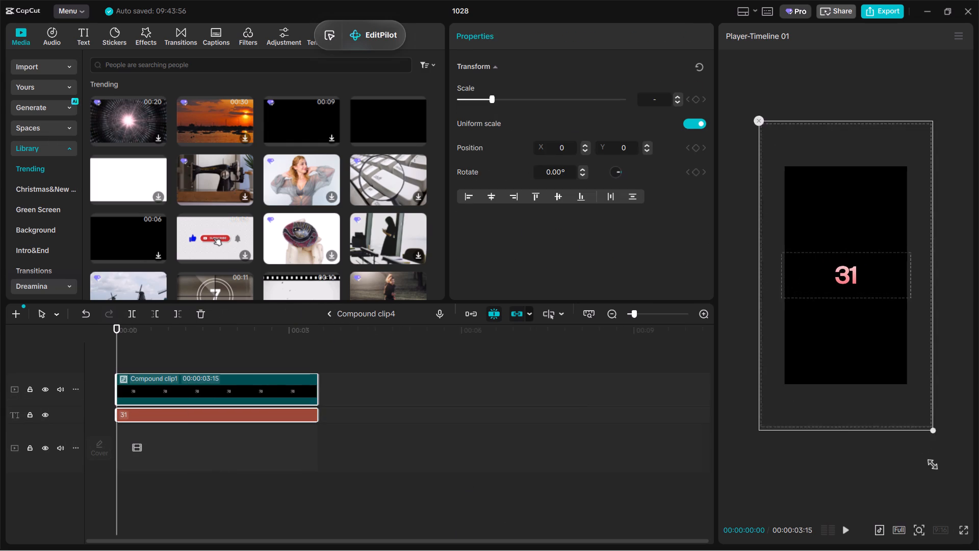
pyautogui.moveTo(931, 471); pyautogui.dragTo(954, 523)
pyautogui.click(233, 454)
# Duplicate the red 31 text layer onto a new track, aligned with the start of the original.
pyautogui.click(222, 410)
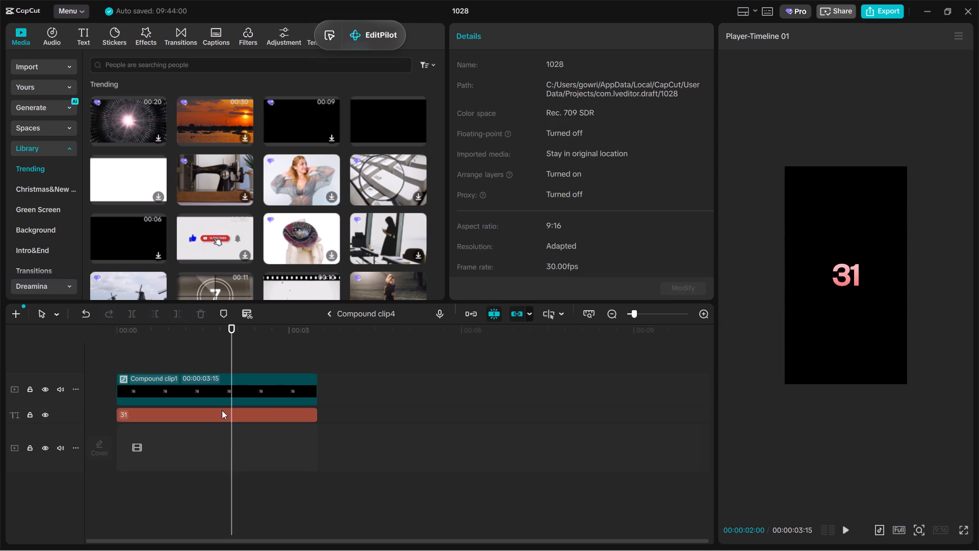
pyautogui.hotkey('ctrl', 'c')
pyautogui.hotkey('ctrl', 'v')
pyautogui.moveTo(257, 417); pyautogui.dragTo(8, 415)
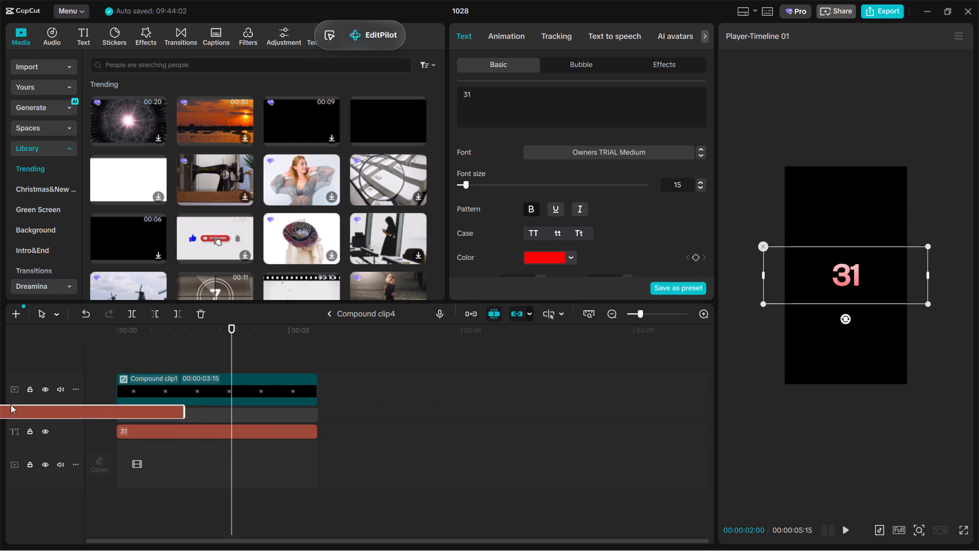
# Change the duplicated red text layer to st and leave the preview axis switched off.
pyautogui.write('st')
pyautogui.moveTo(533, 104); pyautogui.dragTo(291, 98)
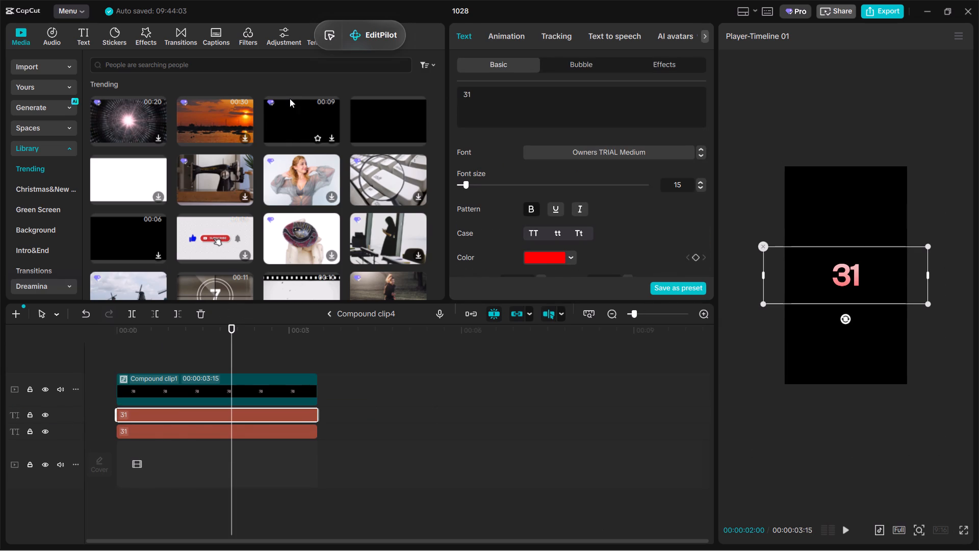
pyautogui.write('st')
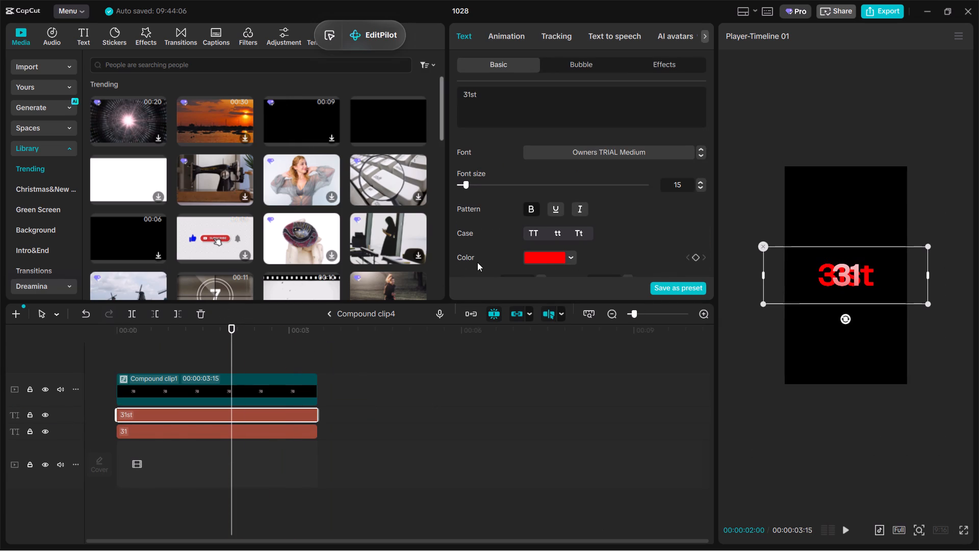
pyautogui.press('BackSpace')
pyautogui.press('BackSpace')
pyautogui.press('BackSpace')
pyautogui.press('BackSpace')
pyautogui.press('BackSpace')
pyautogui.press('BackSpace')
pyautogui.press('BackSpace')
pyautogui.press('BackSpace')
pyautogui.press('BackSpace')
pyautogui.press('BackSpace')
pyautogui.press('BackSpace')
pyautogui.press('BackSpace')
pyautogui.press('BackSpace')
pyautogui.press('BackSpace')
pyautogui.write('st')
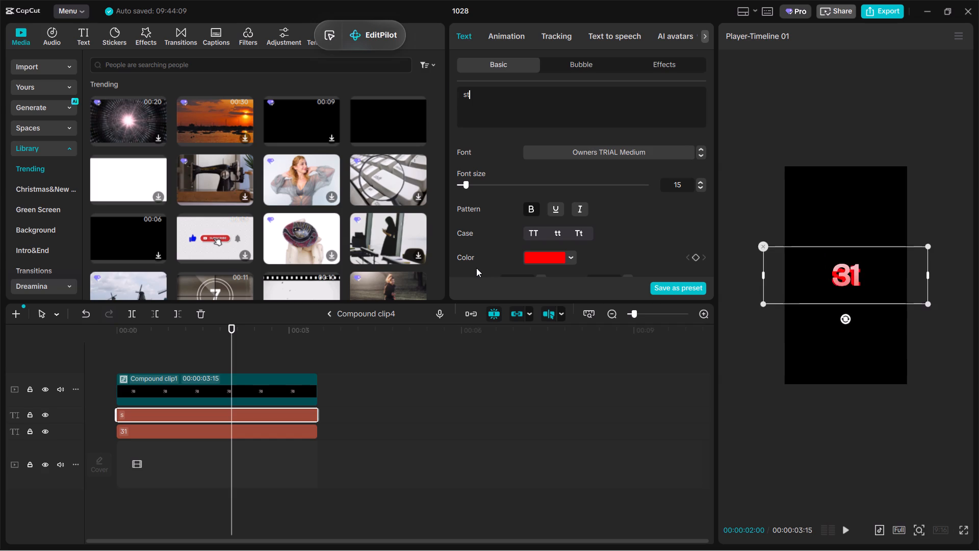
pyautogui.click(200, 363)
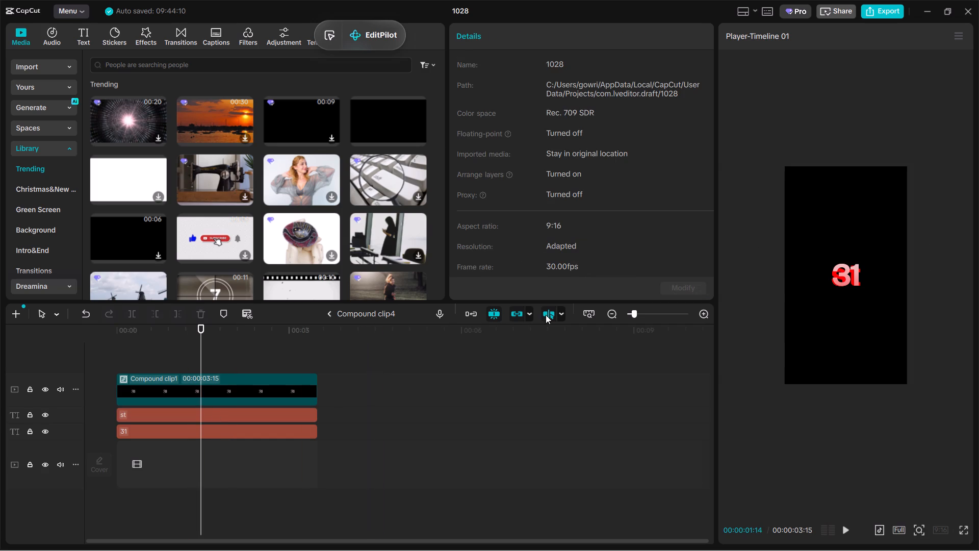
pyautogui.click(546, 315)
# Shrink the st text and place it as a superscript at the upper right of the 31.
pyautogui.click(211, 411)
pyautogui.keyDown('ctrl'); pyautogui.scroll(4, 804, 304); pyautogui.keyUp('ctrl')
pyautogui.keyDown('ctrl'); pyautogui.scroll(-5, 892, 321); pyautogui.keyUp('ctrl')
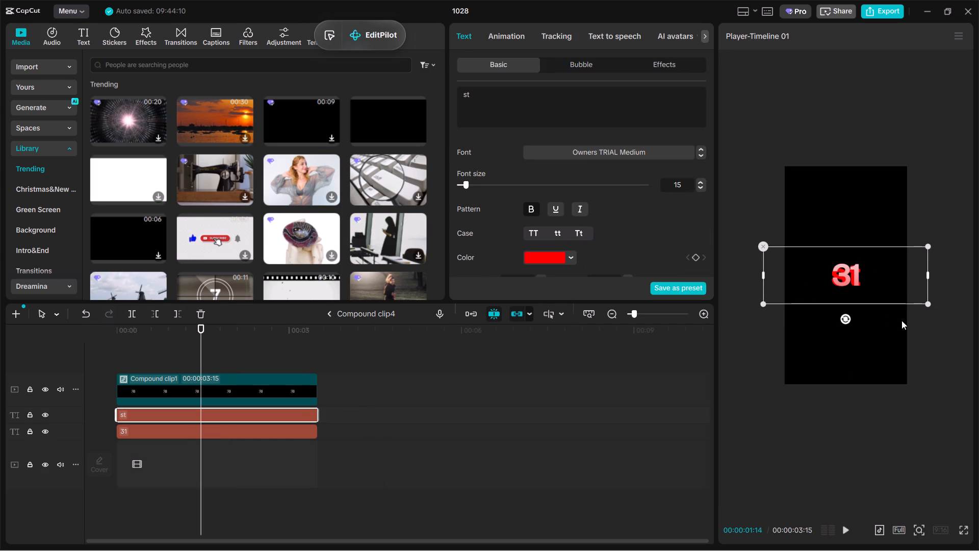
pyautogui.moveTo(925, 306); pyautogui.dragTo(858, 267)
pyautogui.keyDown('ctrl'); pyautogui.scroll(2, 895, 421); pyautogui.keyUp('ctrl')
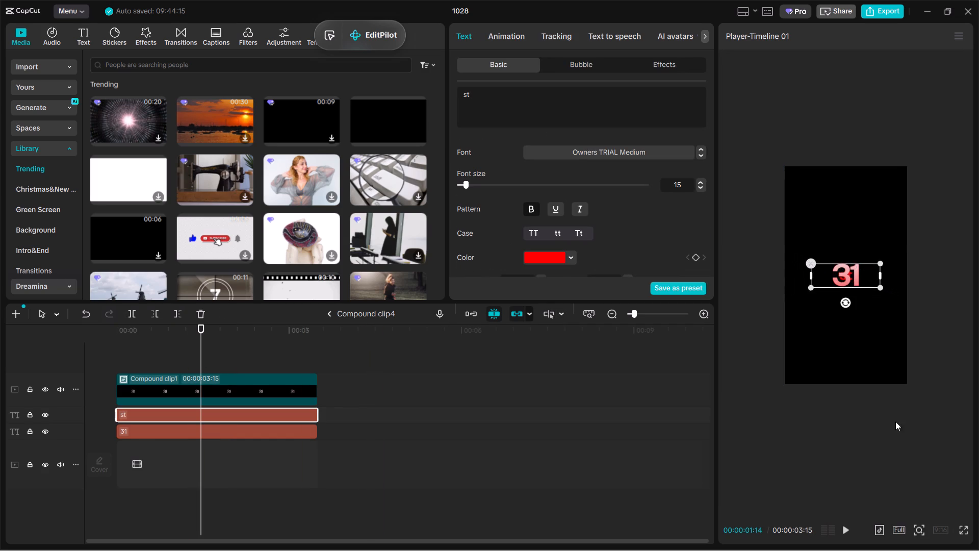
pyautogui.keyDown('ctrl'); pyautogui.scroll(4, 895, 421); pyautogui.keyUp('ctrl')
pyautogui.moveTo(830, 292); pyautogui.dragTo(909, 263)
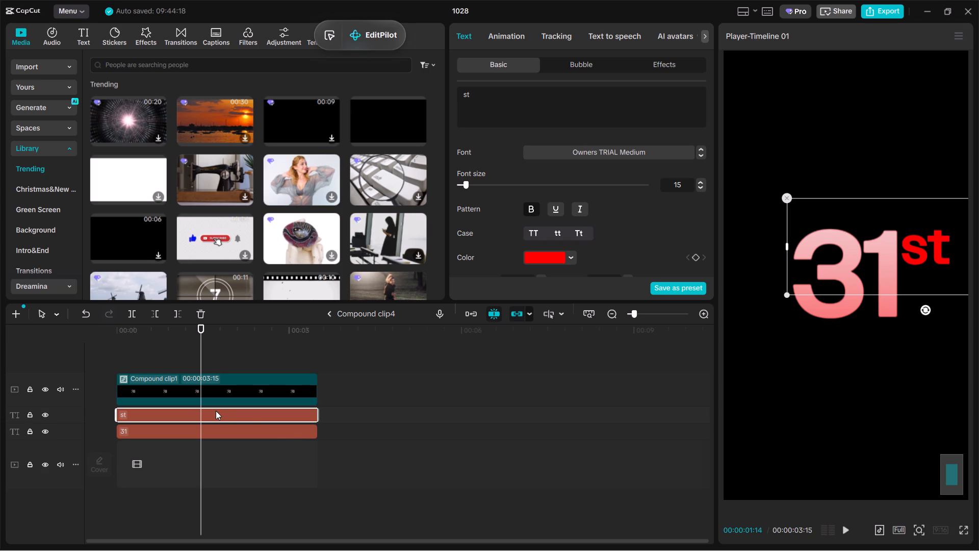
# Duplicate the st text on a track above, aligned with the original, and color the copy white (FFFFFF).
pyautogui.hotkey('ctrl', 'c')
pyautogui.hotkey('ctrl', 'v')
pyautogui.moveTo(237, 418); pyautogui.dragTo(32, 418)
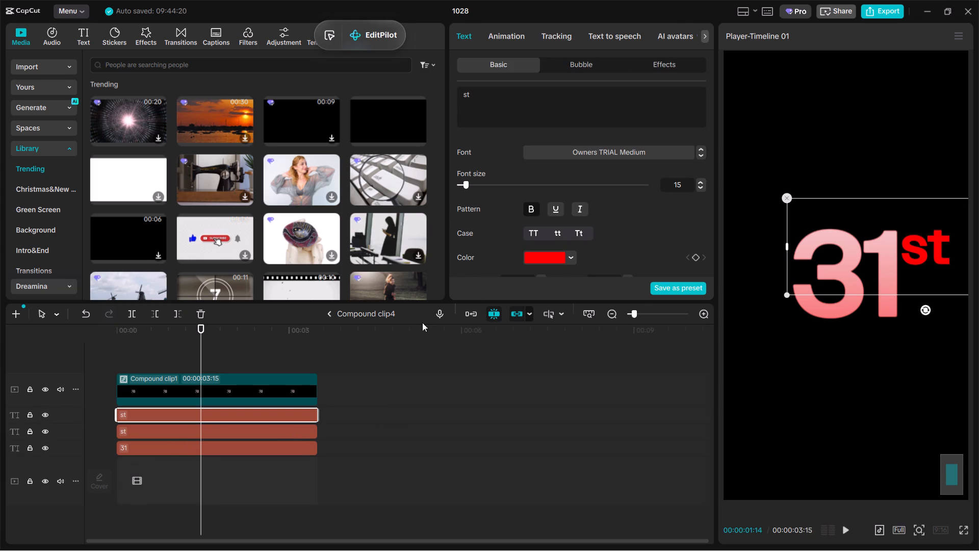
pyautogui.click(563, 257)
pyautogui.moveTo(546, 312); pyautogui.dragTo(399, 227)
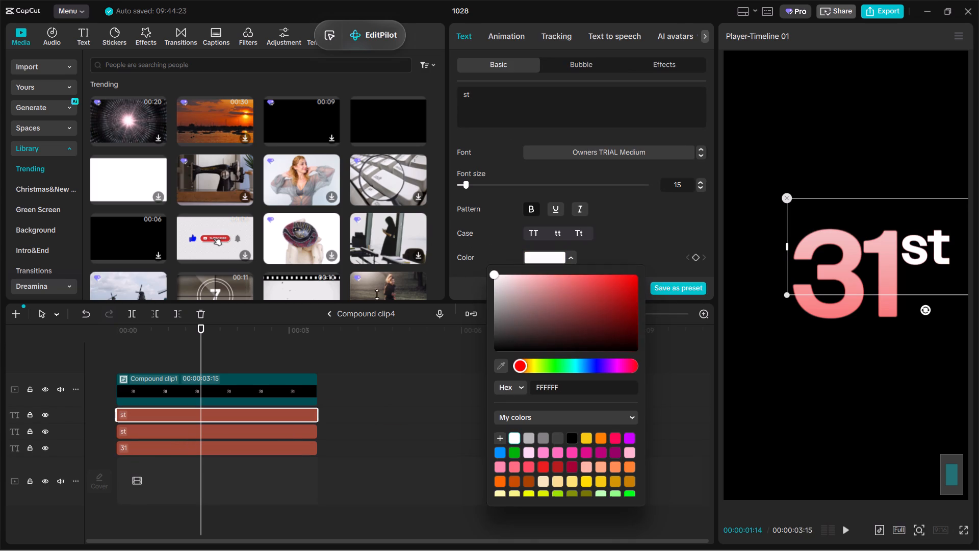
pyautogui.click(175, 355)
# Convert the white st text layer into a compound clip.
pyautogui.click(174, 416)
pyautogui.hotkey('alt', 'g')
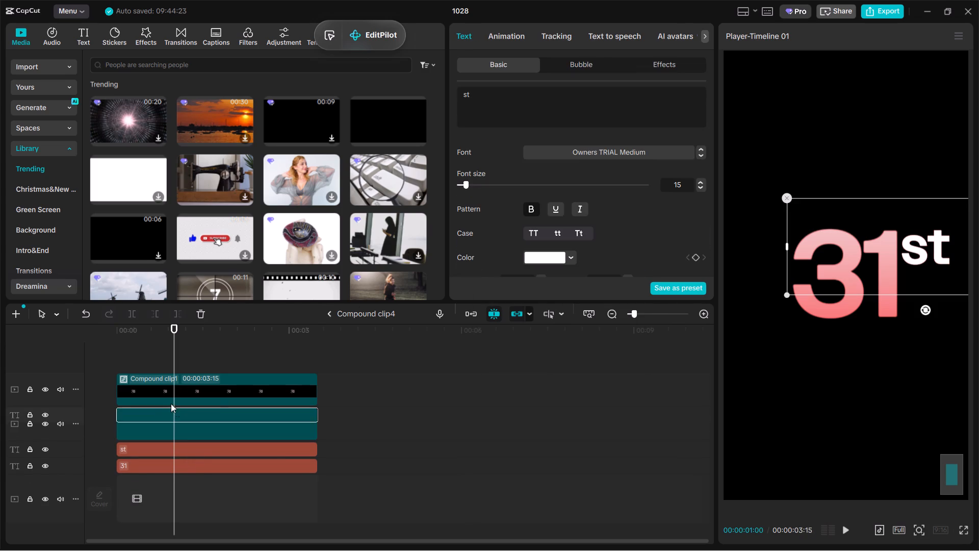
# Apply a feathered, slightly tilted Split mask to the white st clip, positioned at X 164, Y 72, so red shows below.
pyautogui.click(496, 38)
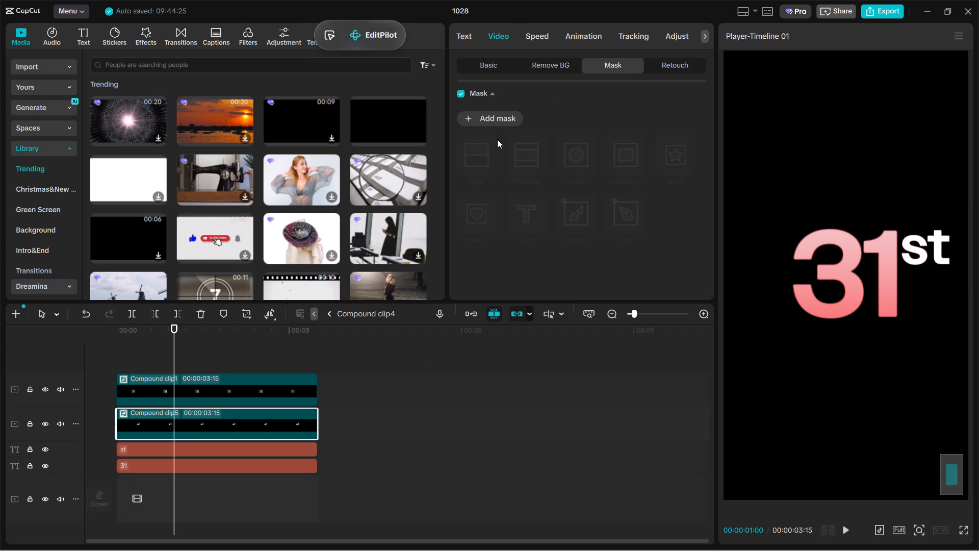
pyautogui.click(497, 122)
pyautogui.click(485, 157)
pyautogui.moveTo(912, 269); pyautogui.dragTo(937, 245)
pyautogui.moveTo(875, 234); pyautogui.dragTo(871, 221)
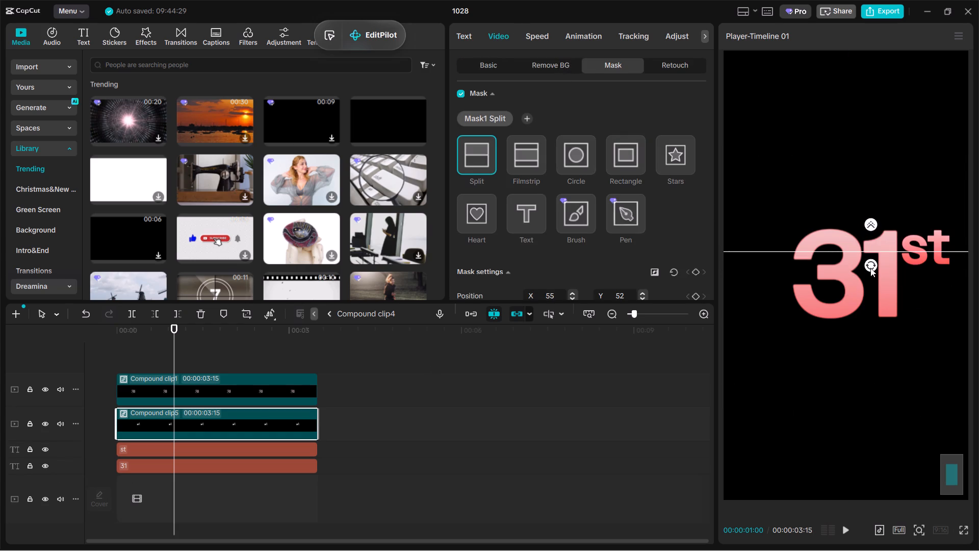
pyautogui.moveTo(870, 268); pyautogui.dragTo(879, 147)
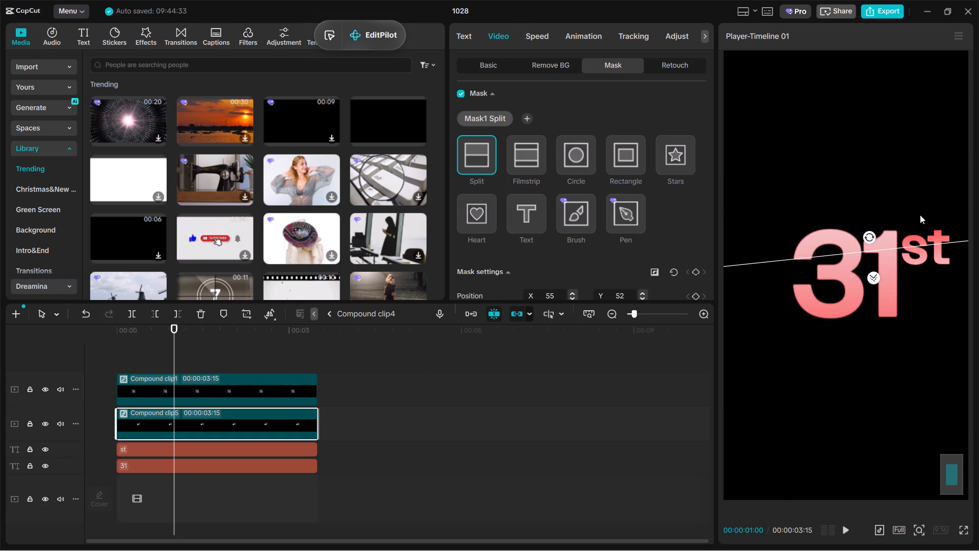
pyautogui.moveTo(920, 247); pyautogui.dragTo(969, 239)
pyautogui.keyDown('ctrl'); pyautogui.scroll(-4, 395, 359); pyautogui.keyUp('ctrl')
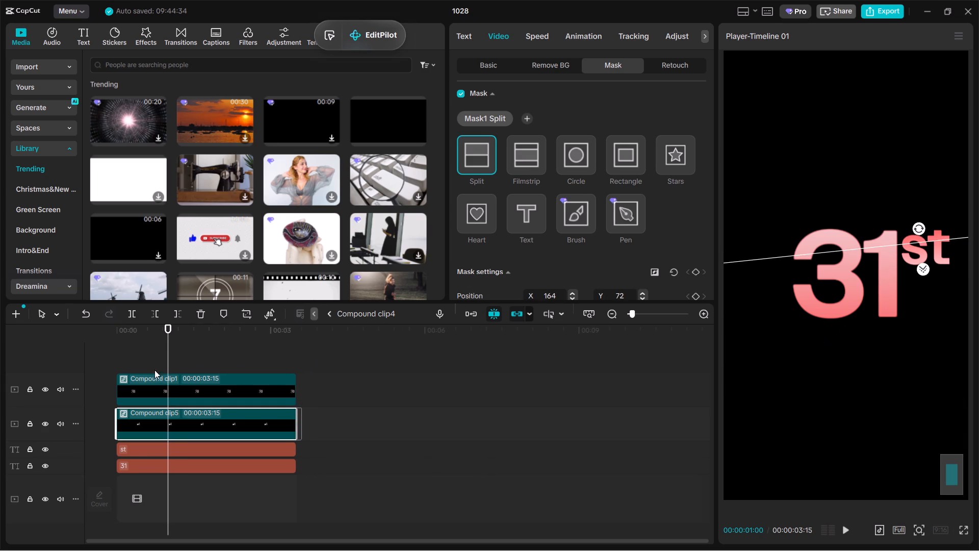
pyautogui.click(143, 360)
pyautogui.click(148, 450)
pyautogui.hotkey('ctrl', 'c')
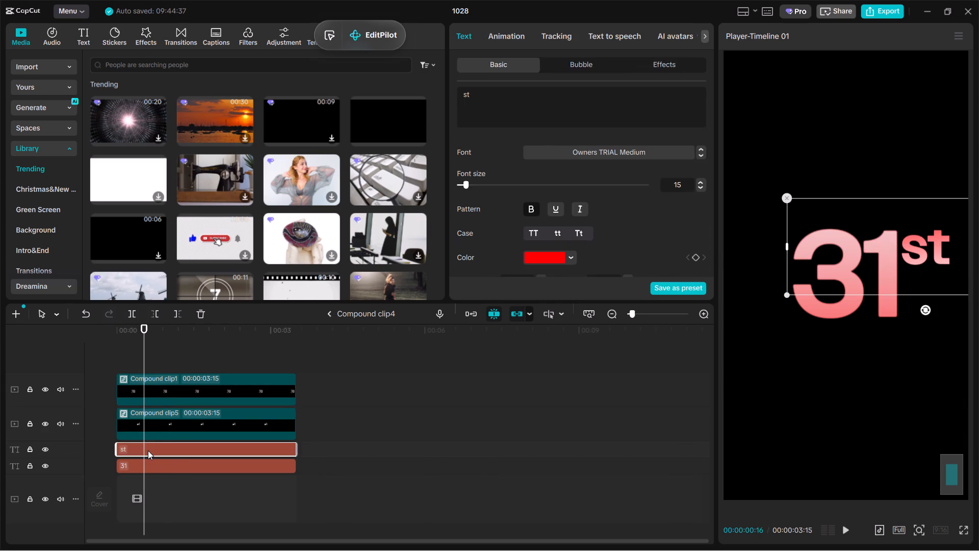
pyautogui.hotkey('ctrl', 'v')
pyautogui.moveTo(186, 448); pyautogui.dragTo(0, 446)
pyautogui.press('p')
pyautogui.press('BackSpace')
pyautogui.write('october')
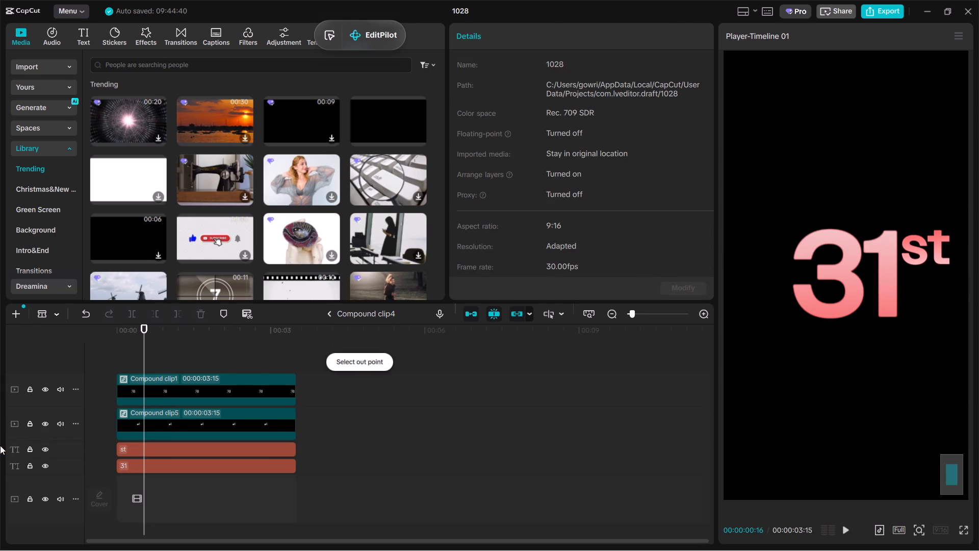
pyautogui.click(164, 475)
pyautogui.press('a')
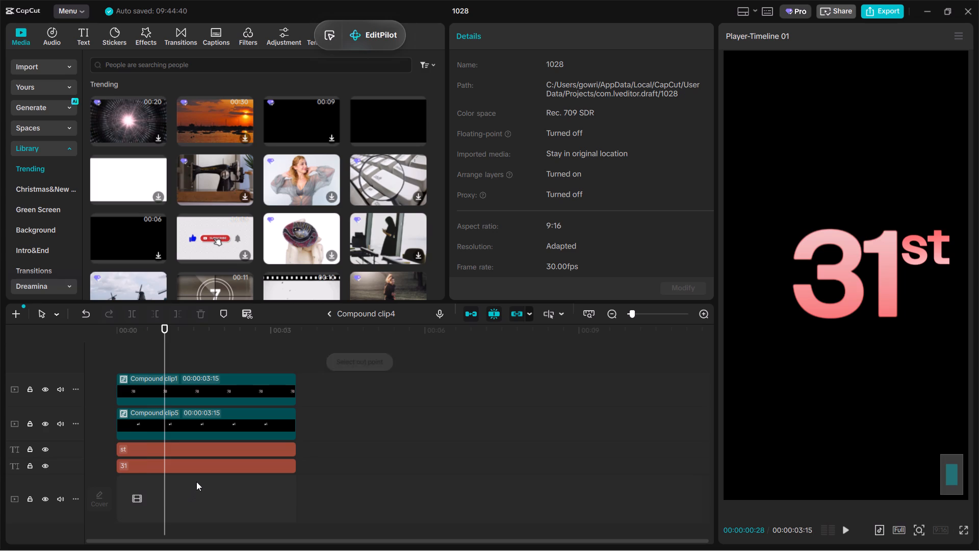
# Duplicate the red 31 text, align the copy with the start of the timeline, and change its text to uppercase OCTOBER.
pyautogui.click(202, 471)
pyautogui.hotkey('ctrl', 'c')
pyautogui.hotkey('ctrl', 'v')
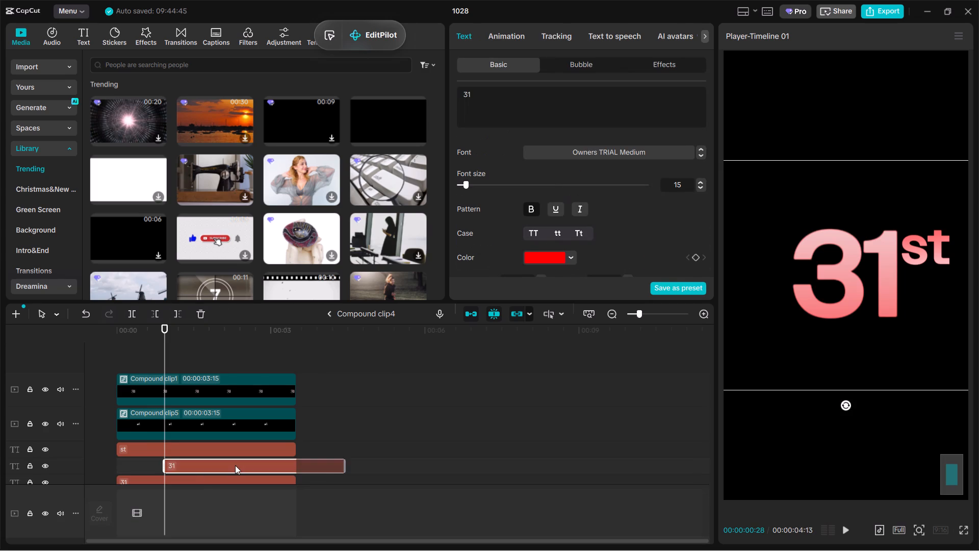
pyautogui.moveTo(235, 465); pyautogui.dragTo(0, 472)
pyautogui.moveTo(542, 104); pyautogui.dragTo(111, 103)
pyautogui.press('BackSpace')
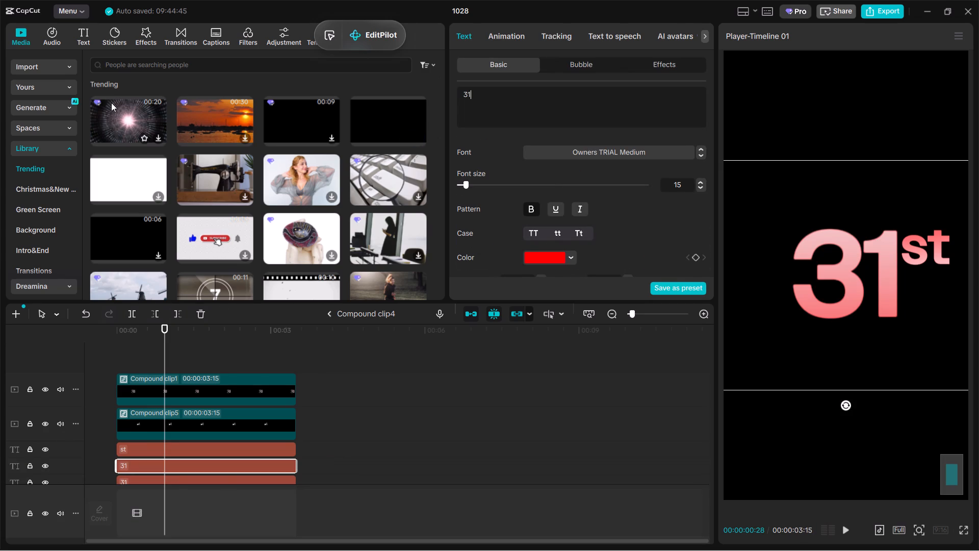
pyautogui.press('BackSpace')
pyautogui.press('BackSpace')
pyautogui.write('october')
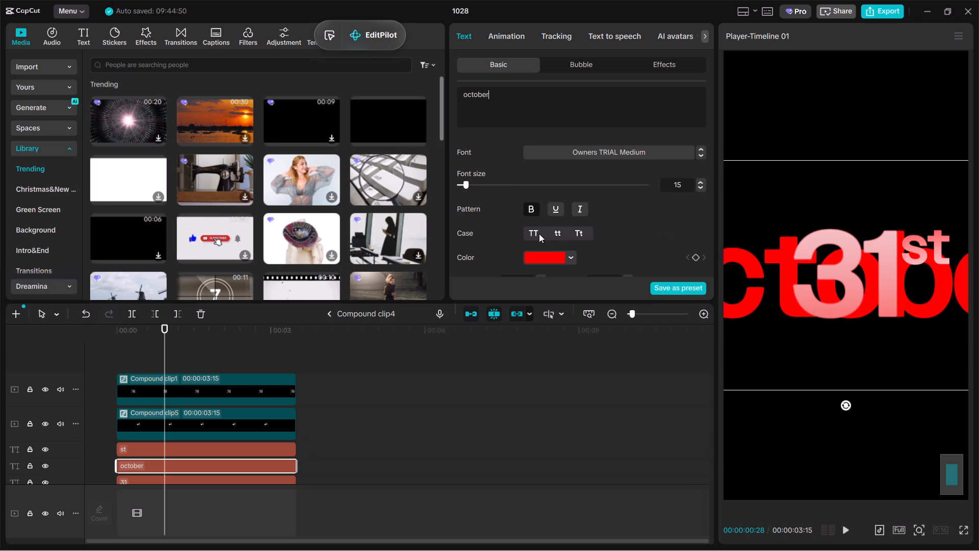
pyautogui.click(533, 233)
# Shrink the OCTOBER text and place it centered directly below the 31st.
pyautogui.keyDown('ctrl'); pyautogui.scroll(-6, 884, 346); pyautogui.keyUp('ctrl')
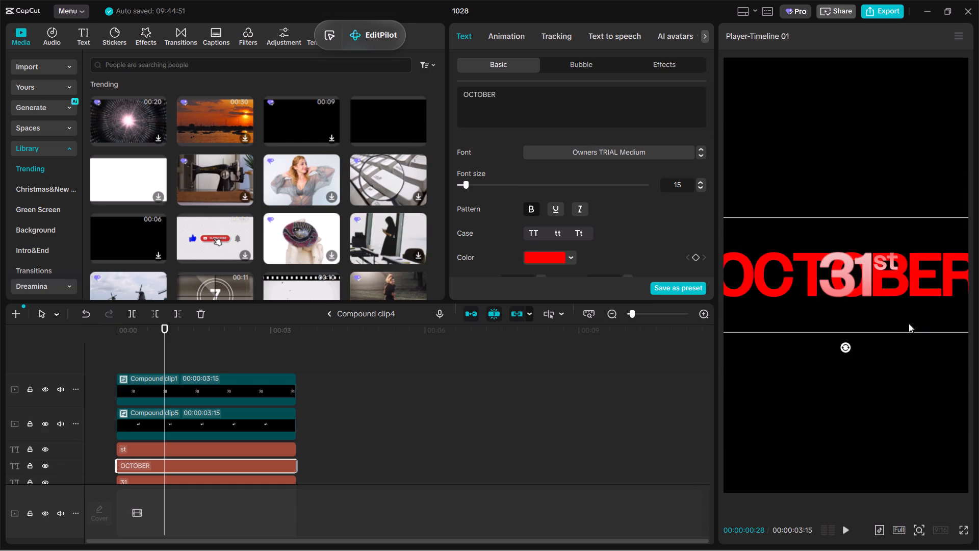
pyautogui.keyDown('ctrl'); pyautogui.scroll(-5, 909, 323); pyautogui.keyUp('ctrl')
pyautogui.moveTo(930, 303); pyautogui.dragTo(867, 263)
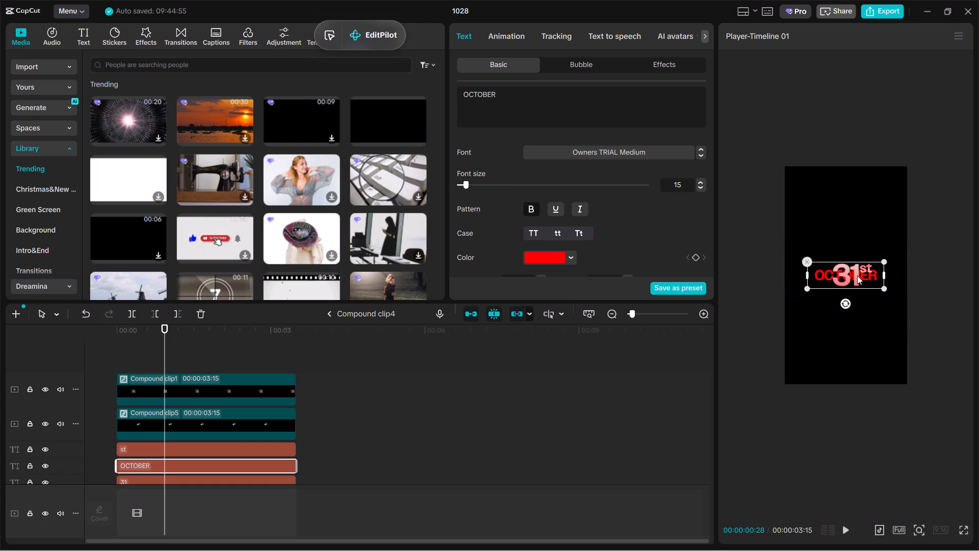
pyautogui.moveTo(856, 275); pyautogui.dragTo(859, 294)
pyautogui.keyDown('ctrl'); pyautogui.scroll(3, 868, 303); pyautogui.keyUp('ctrl')
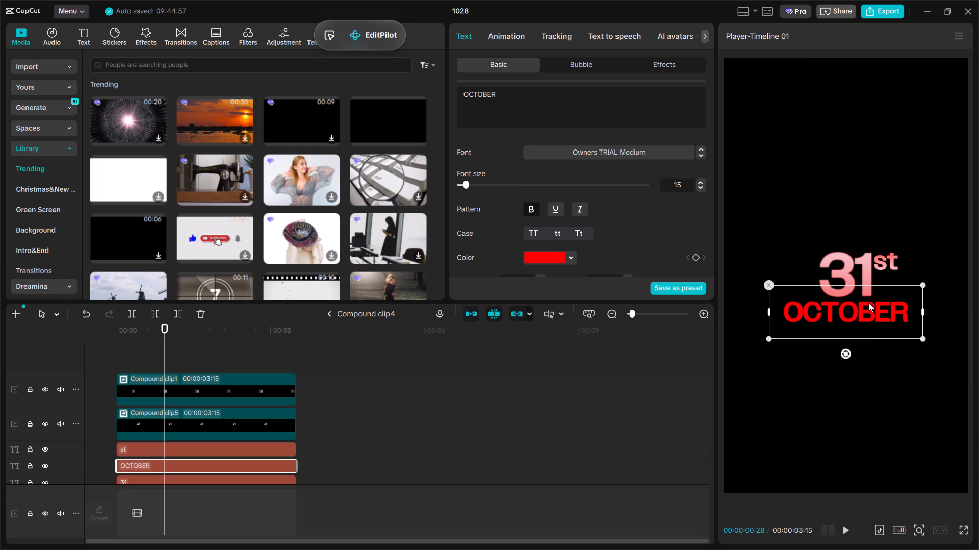
# Duplicate the OCTOBER text on a track above, aligned with the original, and color the copy white (FFFFFF).
pyautogui.hotkey('ctrl', 'c')
pyautogui.hotkey('ctrl', 'v')
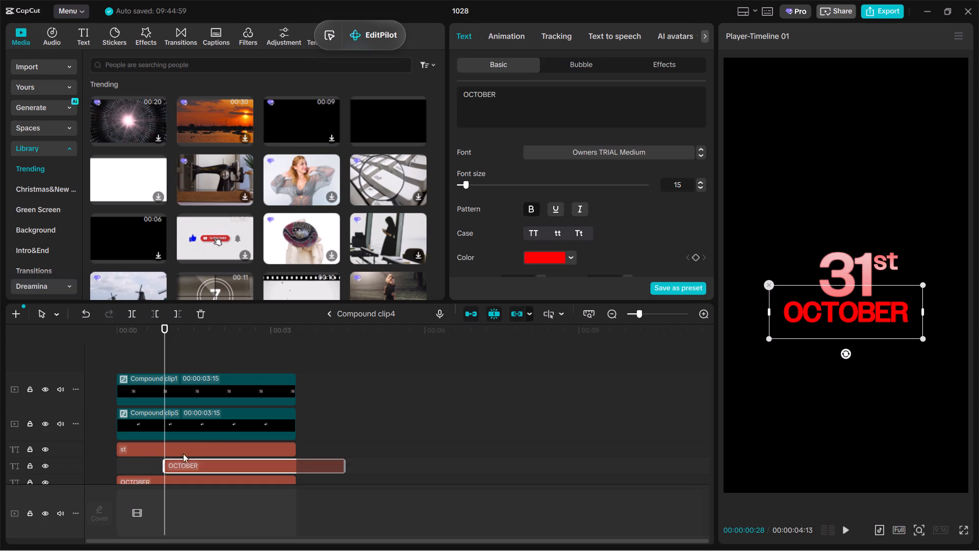
pyautogui.moveTo(199, 468); pyautogui.dragTo(43, 450)
pyautogui.click(539, 259)
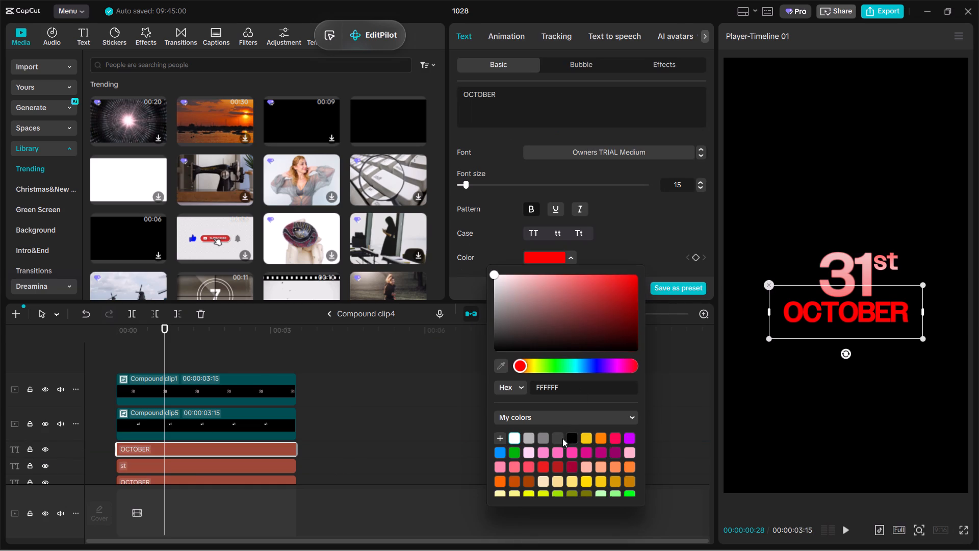
pyautogui.click(526, 436)
pyautogui.click(513, 436)
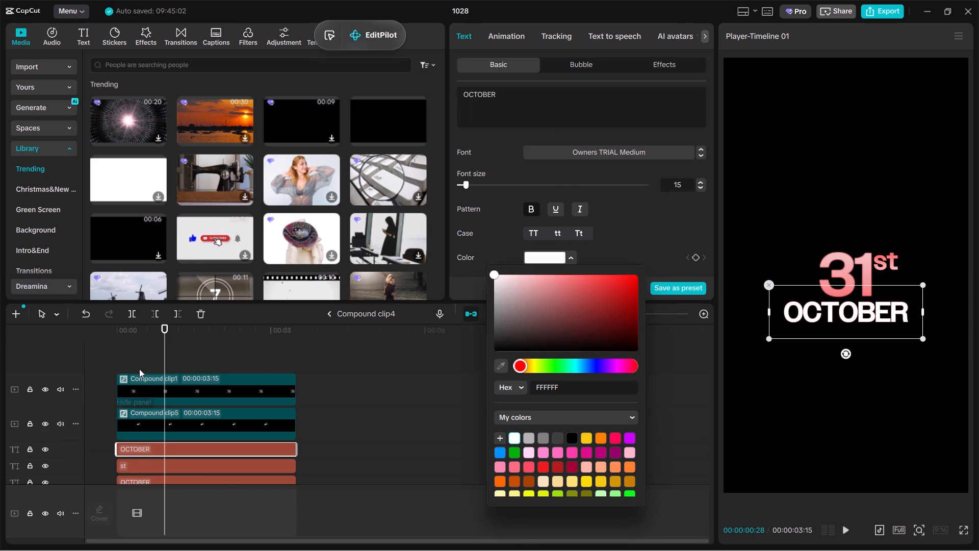
pyautogui.click(139, 369)
# Convert the white OCTOBER text layer into a compound clip.
pyautogui.click(154, 453)
pyautogui.hotkey('alt', 'g')
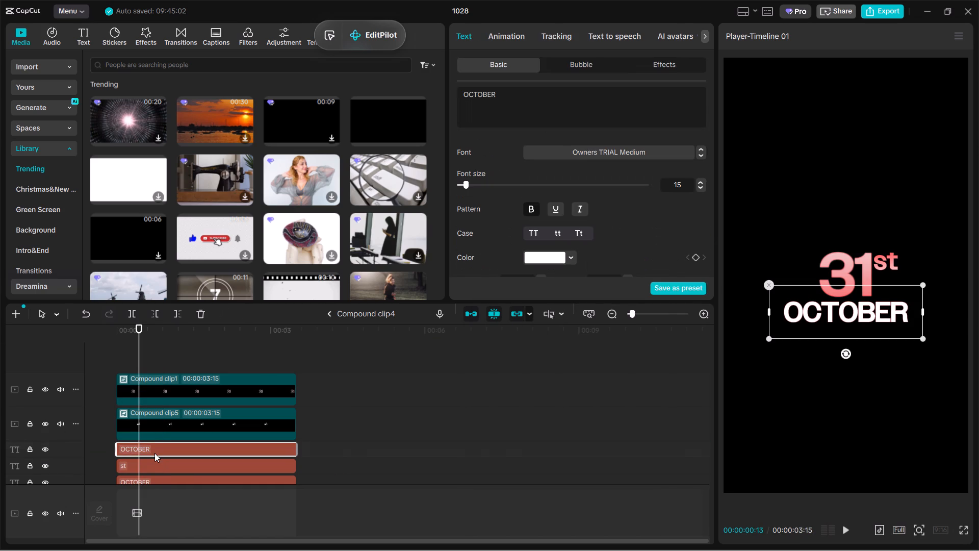
# Apply a feathered Split mask to the white OCTOBER clip, positioned at X 22, Y -155, so red shows below.
pyautogui.click(501, 33)
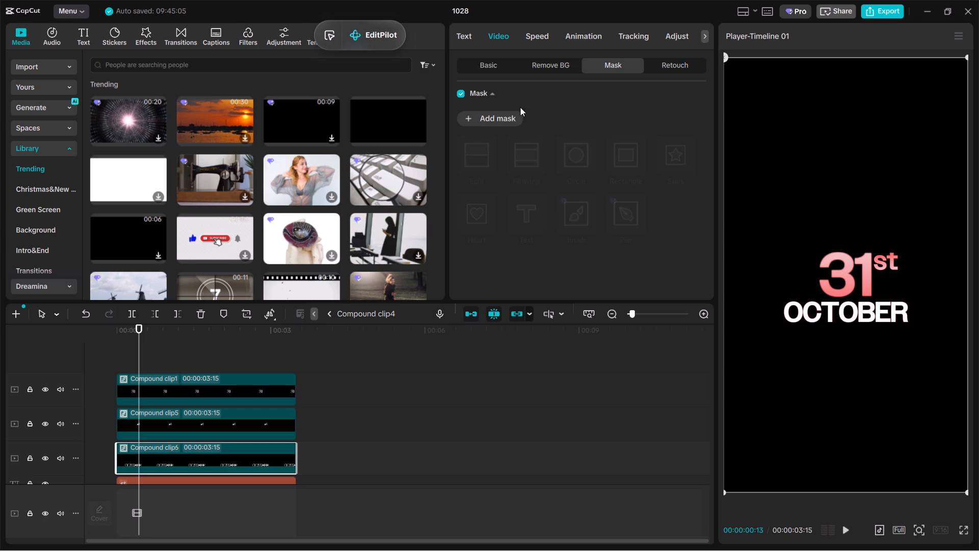
pyautogui.click(494, 119)
pyautogui.click(480, 151)
pyautogui.moveTo(863, 269); pyautogui.dragTo(865, 291)
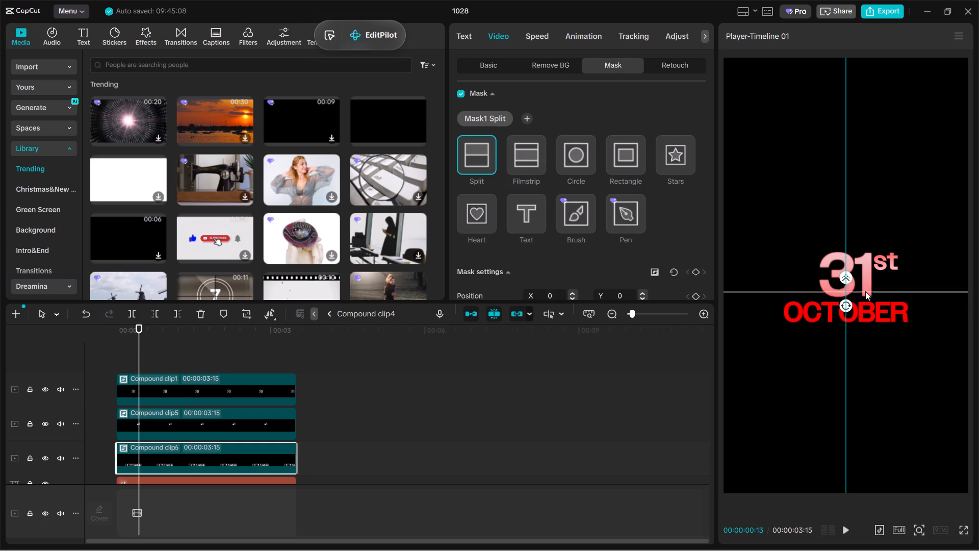
pyautogui.moveTo(865, 291); pyautogui.dragTo(866, 303)
pyautogui.moveTo(854, 298); pyautogui.dragTo(853, 285)
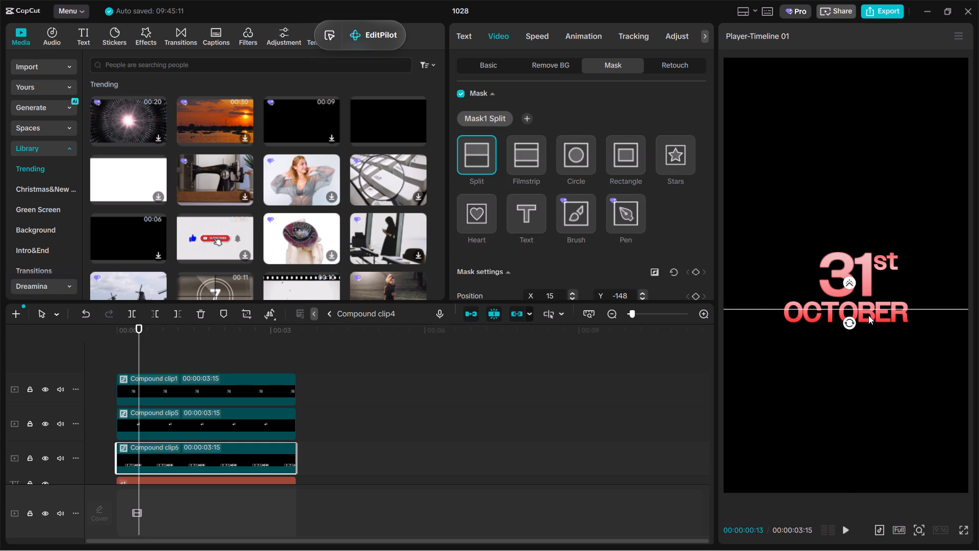
pyautogui.click(868, 315)
# Return to the main timeline and play the promo from the start to check the titles over the footage.
pyautogui.click(332, 313)
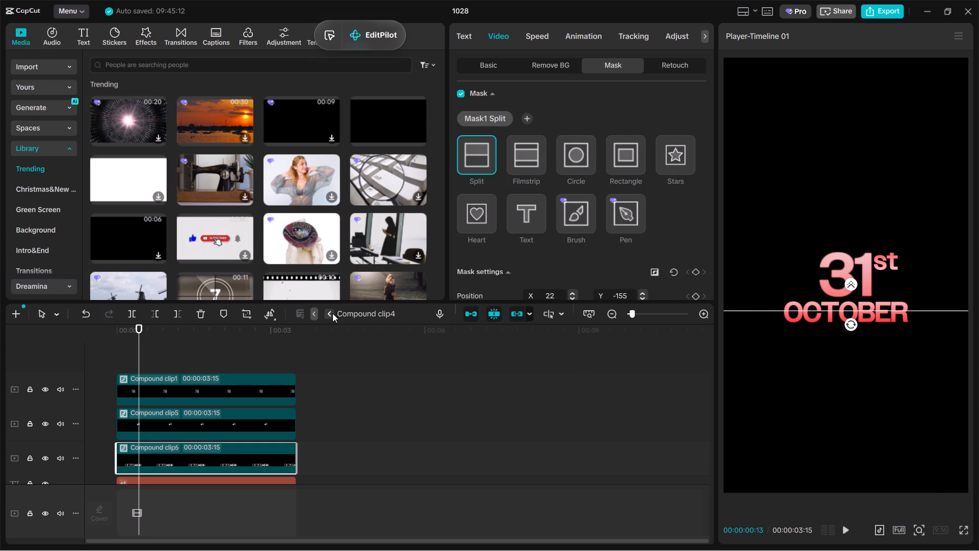
pyautogui.keyDown('ctrl'); pyautogui.scroll(-3, 909, 329); pyautogui.keyUp('ctrl')
pyautogui.keyDown('ctrl'); pyautogui.scroll(-6, 646, 380); pyautogui.keyUp('ctrl')
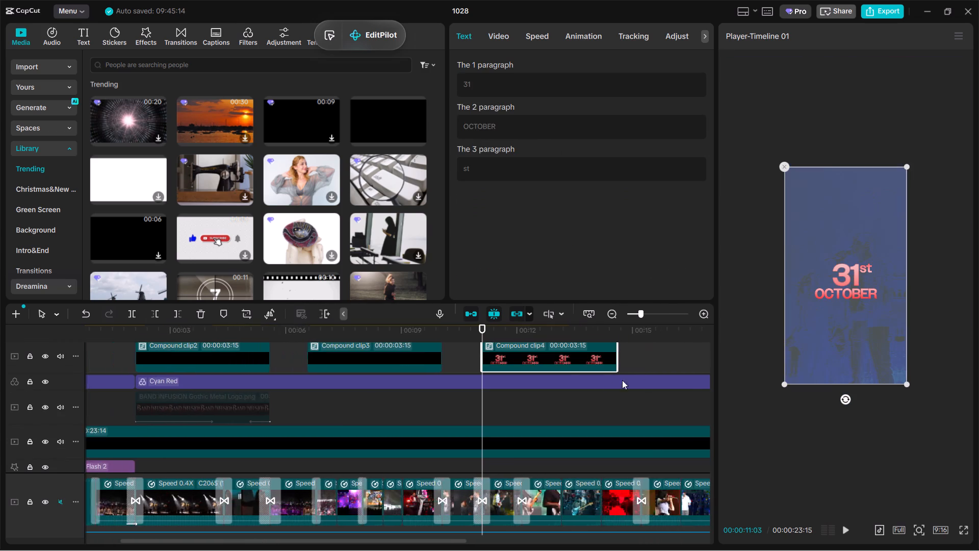
pyautogui.keyDown('ctrl'); pyautogui.scroll(-2, 366, 363); pyautogui.keyUp('ctrl')
pyautogui.keyDown('ctrl'); pyautogui.click(406, 425); pyautogui.keyUp('ctrl')
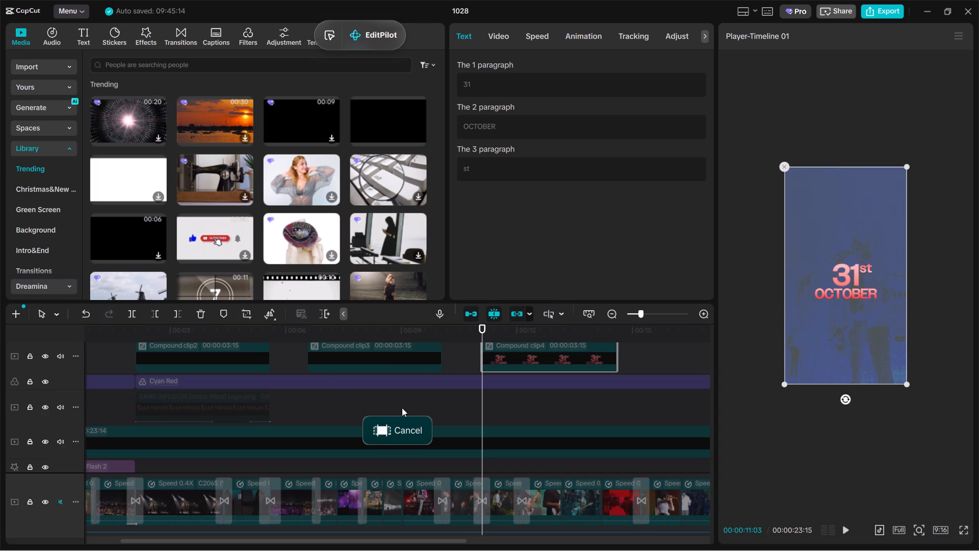
pyautogui.keyDown('ctrl'); pyautogui.scroll(-1, 397, 430); pyautogui.keyUp('ctrl')
pyautogui.click(377, 419)
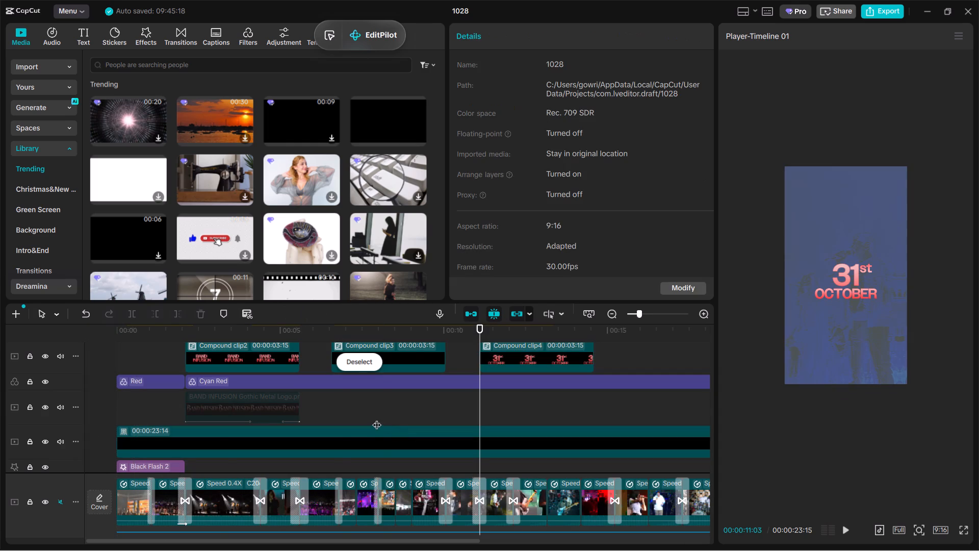
pyautogui.moveTo(377, 418); pyautogui.dragTo(122, 371)
pyautogui.press('space')
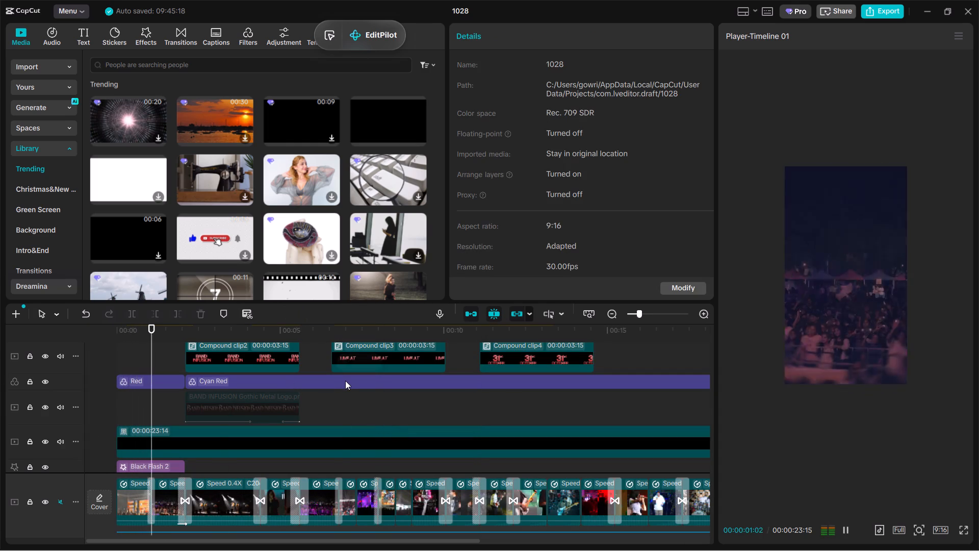
pyautogui.keyDown('ctrl'); pyautogui.scroll(2, 344, 381); pyautogui.keyUp('ctrl')
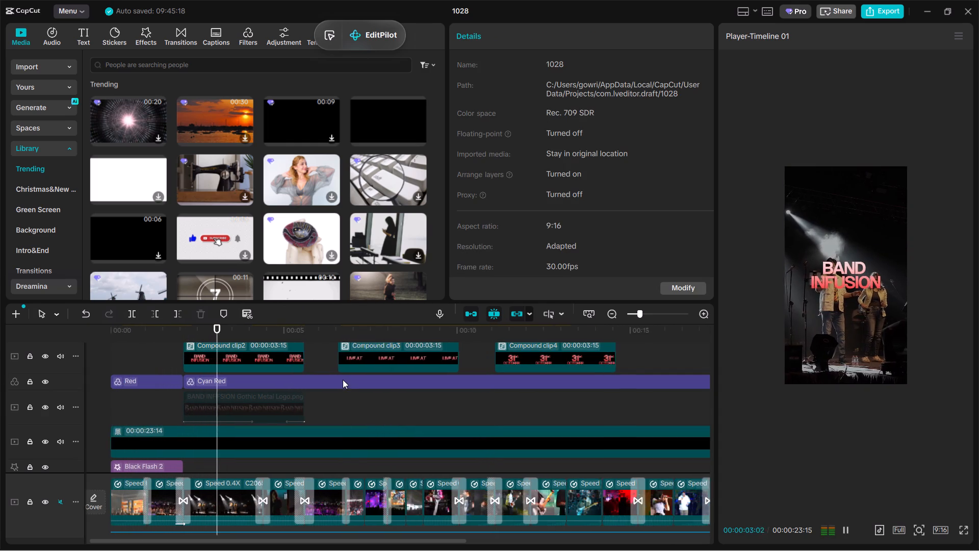
pyautogui.keyDown('ctrl'); pyautogui.scroll(8, 343, 380); pyautogui.keyUp('ctrl')
pyautogui.press('space')
# Enlarge the BAND INFUSION title clip slightly, keeping it centered in the frame.
pyautogui.click(306, 364)
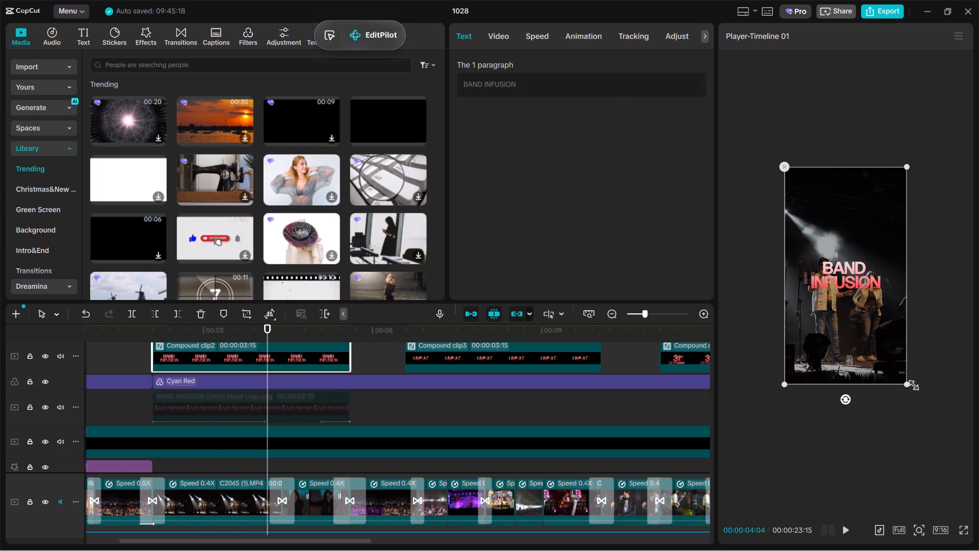
pyautogui.moveTo(906, 385); pyautogui.dragTo(925, 428)
pyautogui.click(842, 296)
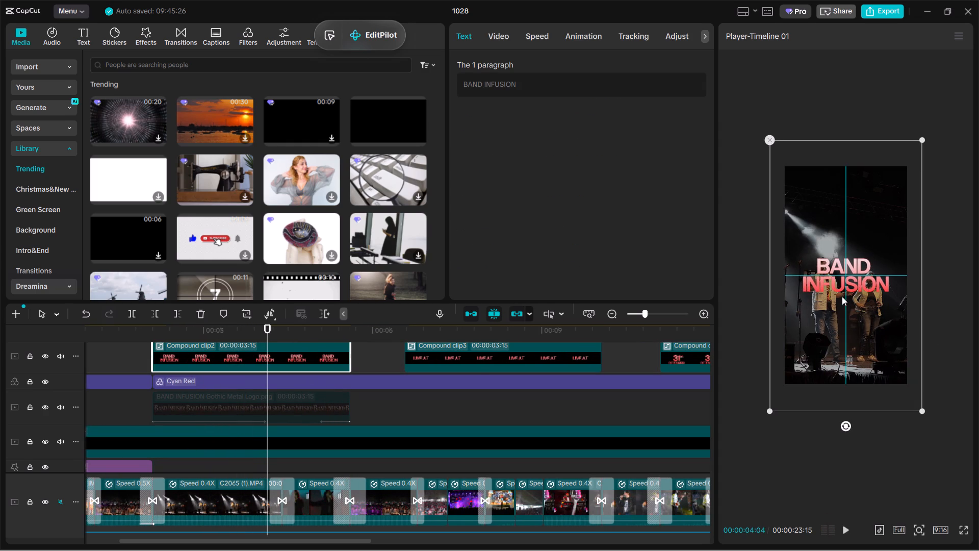
# Set the opacity of the black overlay clip to 51%.
pyautogui.click(359, 442)
pyautogui.scroll(-1, 607, 321)
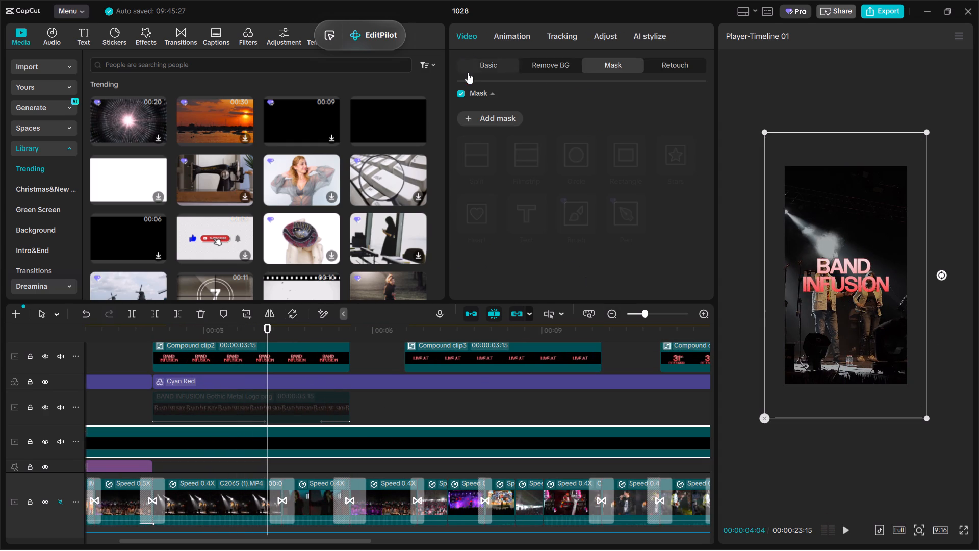
pyautogui.click(468, 73)
pyautogui.click(471, 70)
pyautogui.scroll(-1, 533, 213)
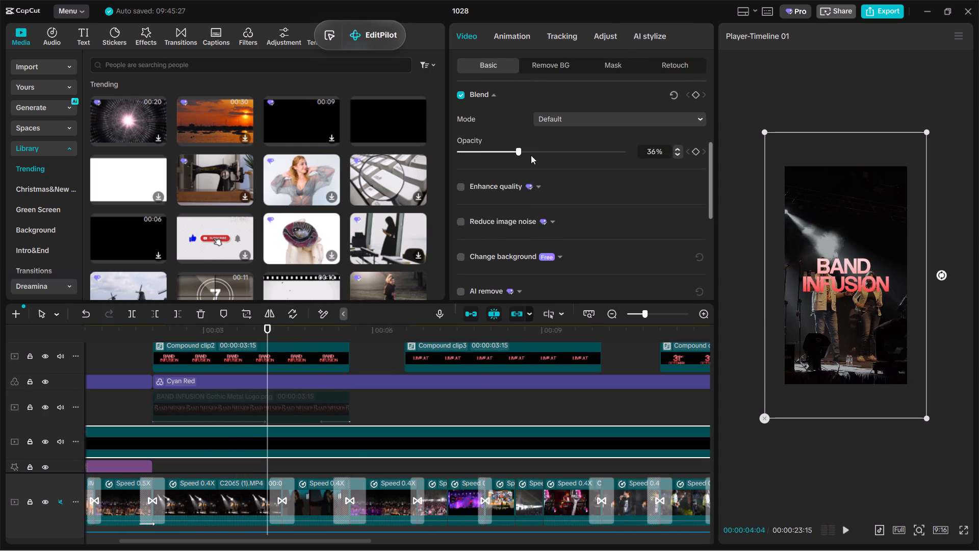
pyautogui.click(538, 151)
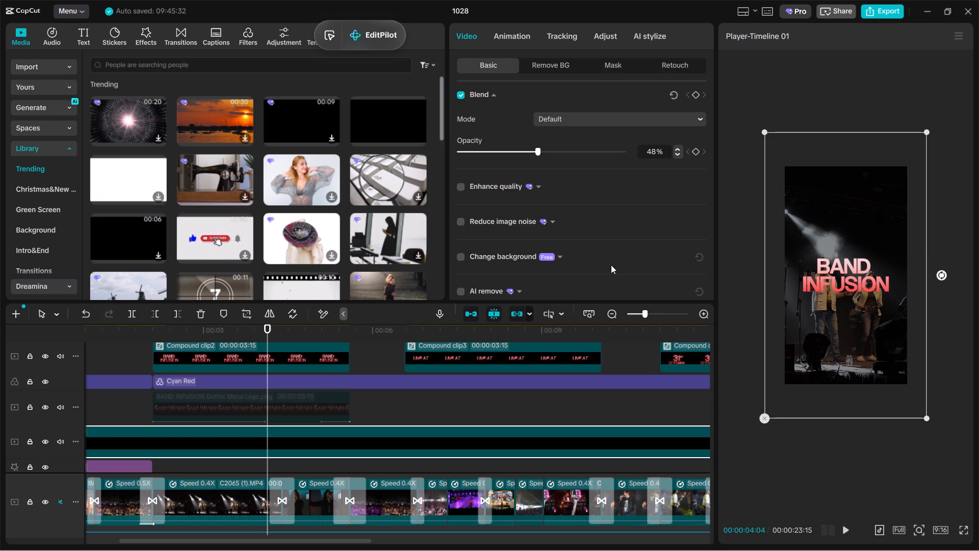
pyautogui.moveTo(537, 144); pyautogui.dragTo(542, 150)
pyautogui.click(544, 155)
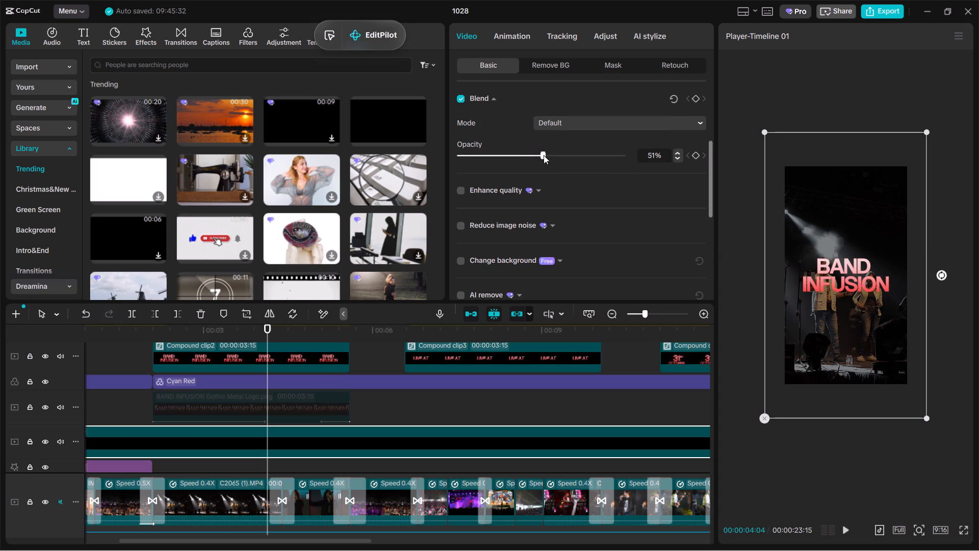
# Play back the BAND INFUSION, LIVE AT and 31st OCTOBER sections to review the titles against the darker overlay.
pyautogui.click(136, 406)
pyautogui.press('space')
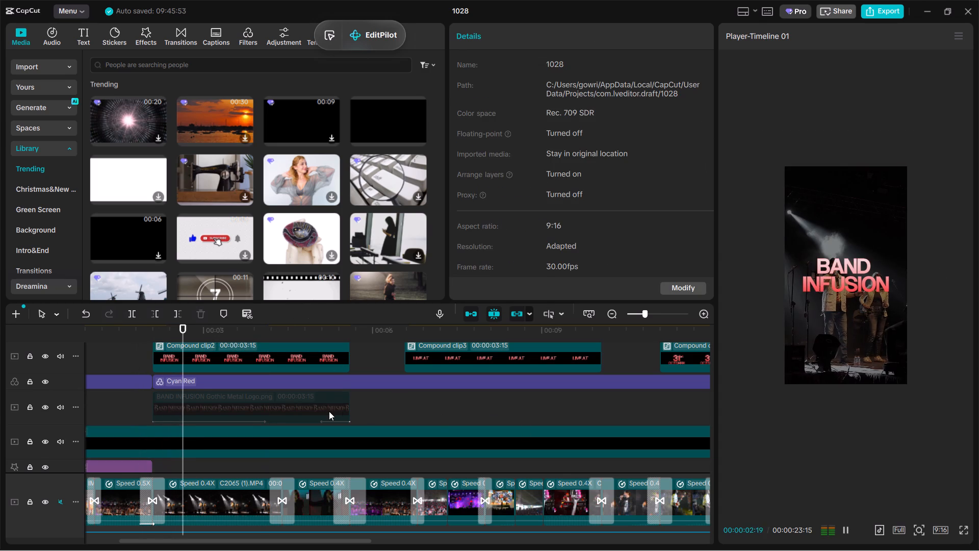
pyautogui.press('space')
pyautogui.press('space')
pyautogui.scroll(2, 359, 453)
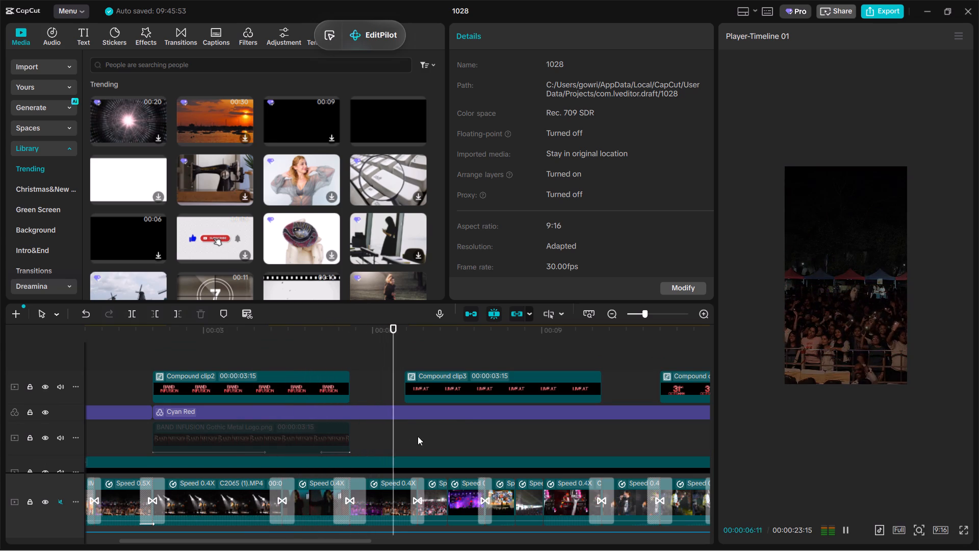
pyautogui.press('space')
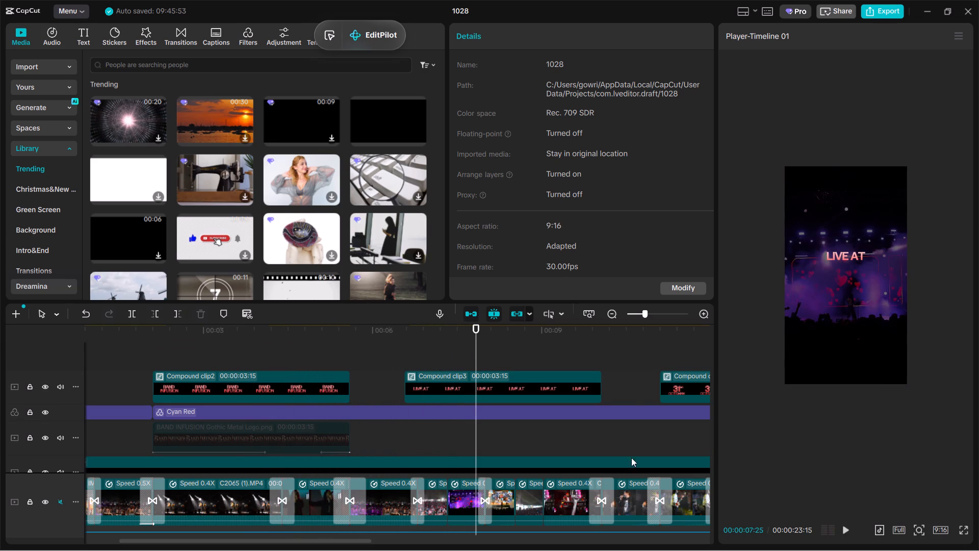
pyautogui.press('space')
pyautogui.click(627, 367)
pyautogui.moveTo(627, 367); pyautogui.dragTo(197, 391)
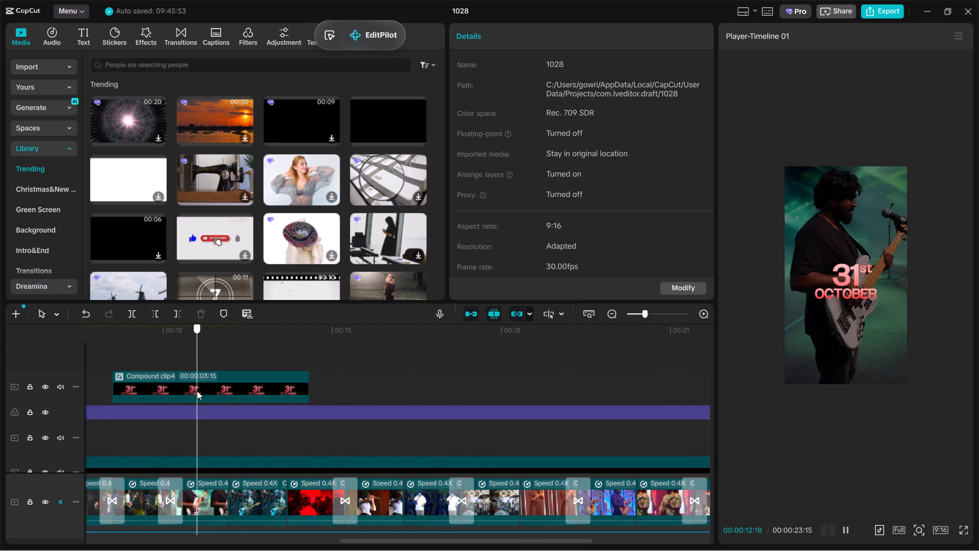
pyautogui.press('space')
pyautogui.press('space')
# Move the 31st OCTOBER title clip slightly upward, keeping it horizontally centered, and enlarge it slightly.
pyautogui.click(202, 390)
pyautogui.click(855, 331)
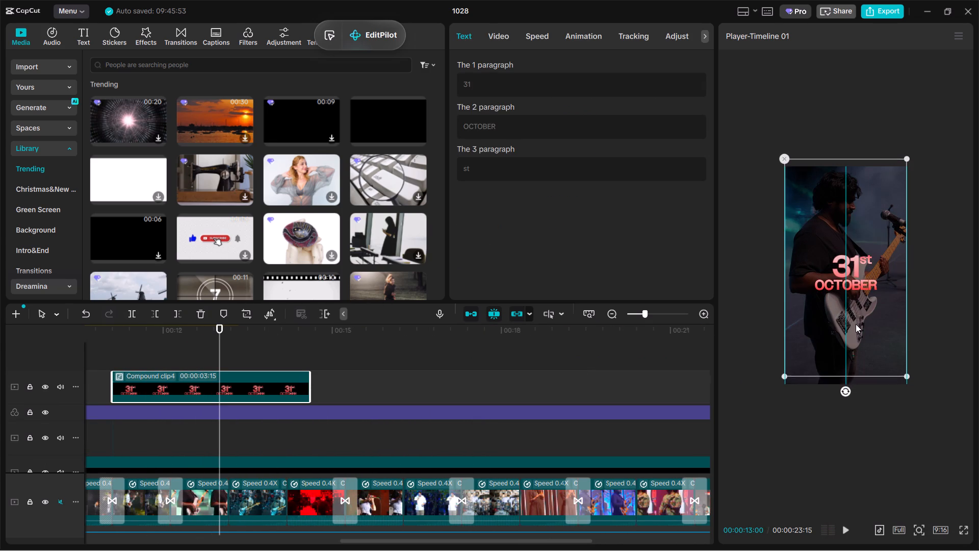
pyautogui.moveTo(906, 379); pyautogui.dragTo(918, 407)
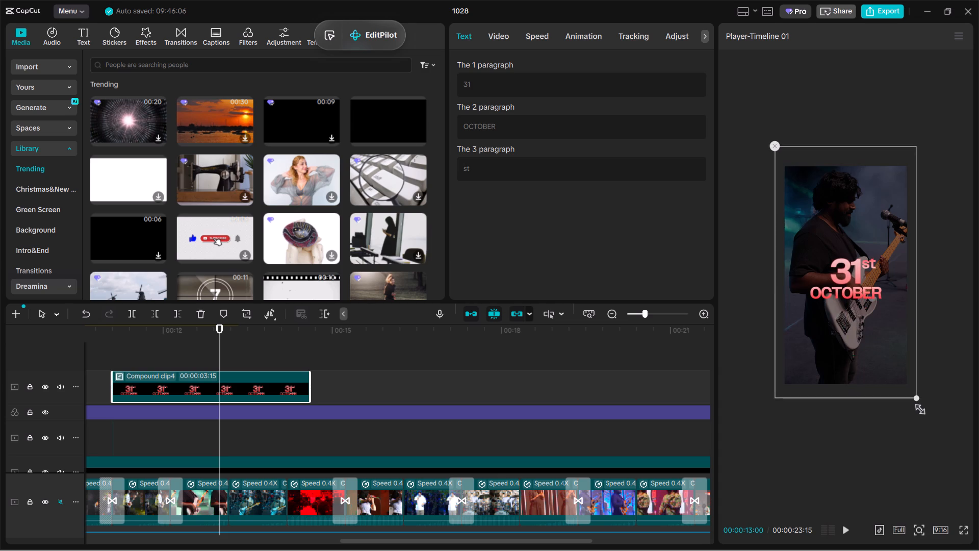
# Enlarge the 31st OCTOBER title clip slightly more and nudge it upward, keeping it horizontally centered in the frame.
pyautogui.moveTo(918, 407); pyautogui.dragTo(921, 412)
pyautogui.moveTo(885, 352); pyautogui.dragTo(888, 347)
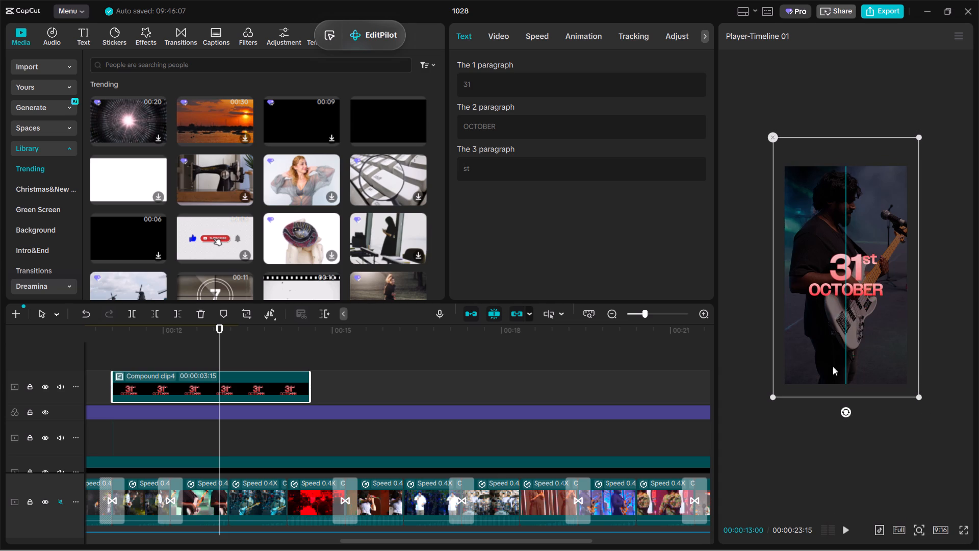
# Paste the copied red OCTOBER text clip onto the timeline at 00:00:17:09, after the 31st OCTOBER title.
pyautogui.click(289, 371)
pyautogui.click(388, 373)
pyautogui.moveTo(388, 373); pyautogui.dragTo(536, 392)
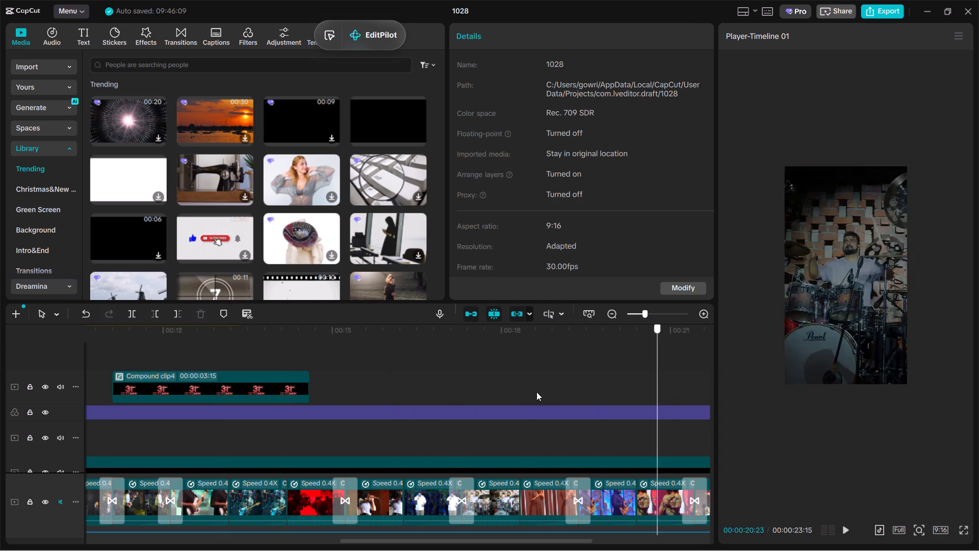
pyautogui.moveTo(536, 392); pyautogui.dragTo(461, 394)
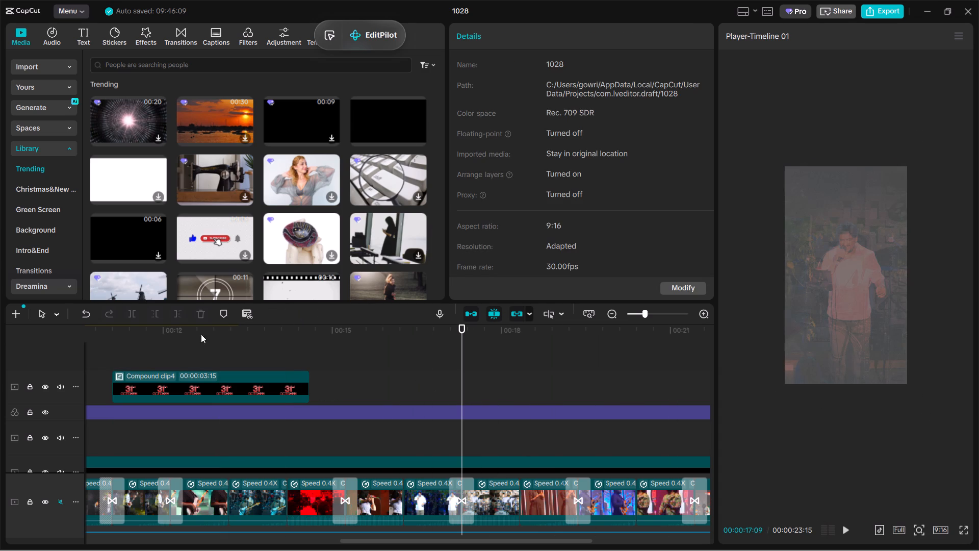
pyautogui.hotkey('ctrl', 'v')
# Replace the pasted OCTOBER text with RSVP.
pyautogui.moveTo(540, 115); pyautogui.dragTo(115, 38)
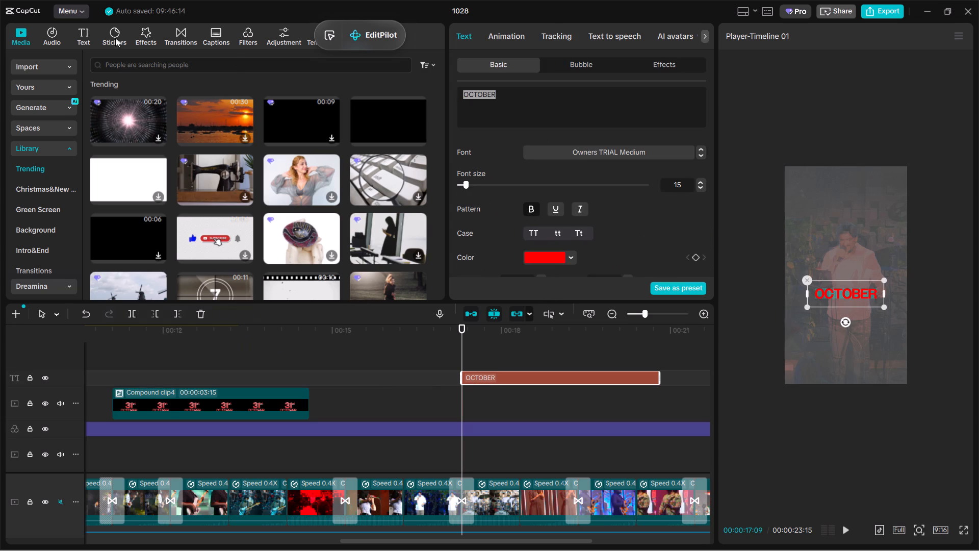
pyautogui.moveTo(115, 38); pyautogui.dragTo(100, 35)
pyautogui.write('RSCV')
pyautogui.hotkey('shift', 'BackSpace')
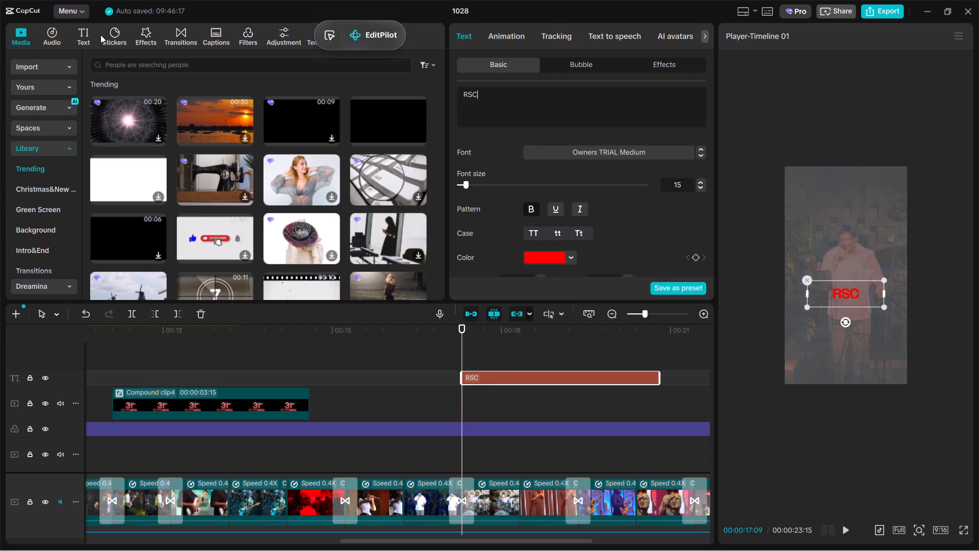
pyautogui.hotkey('shift', 'BackSpace')
pyautogui.write('VP')
pyautogui.press('space')
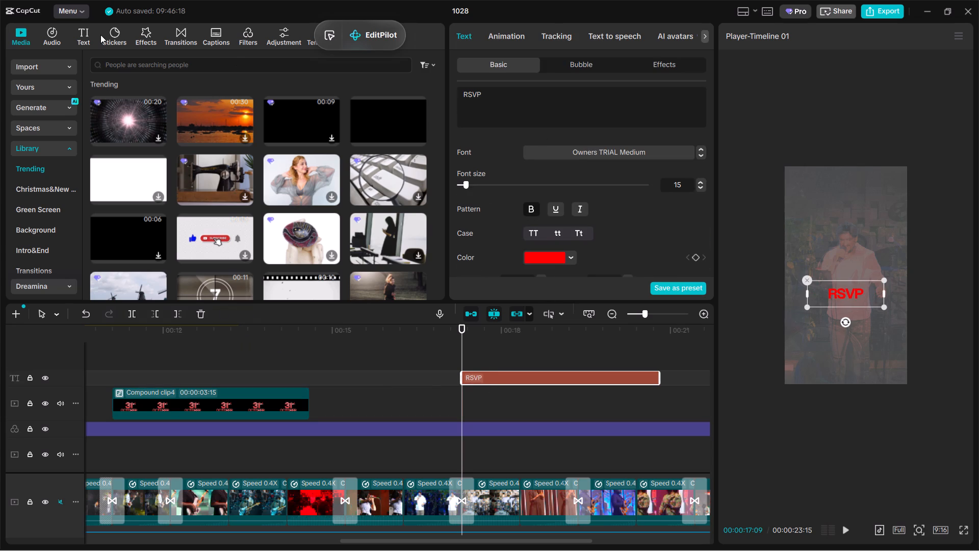
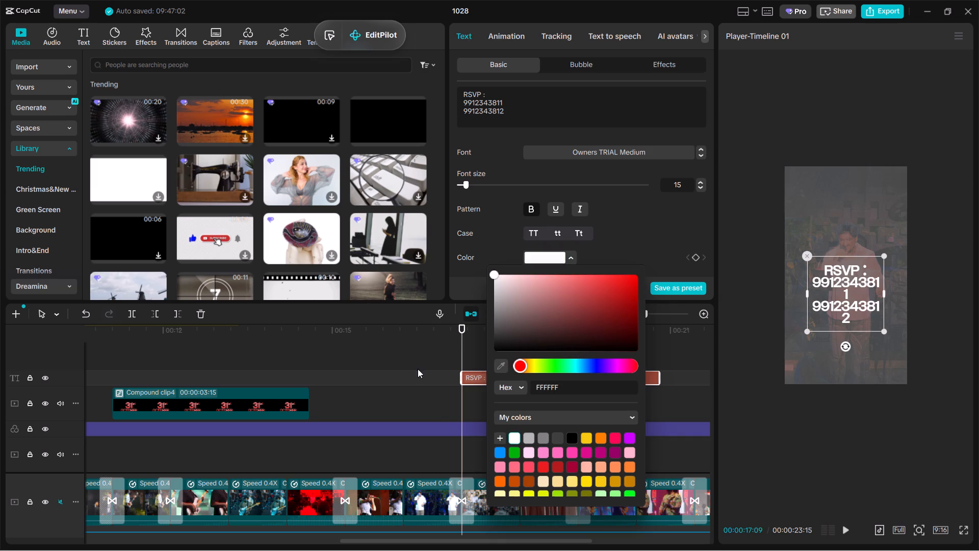
# Widen the RSVP text box so each phone number fits on one line, and move the text slightly upward.
pyautogui.click(439, 353)
pyautogui.moveTo(441, 353); pyautogui.dragTo(473, 359)
pyautogui.click(488, 379)
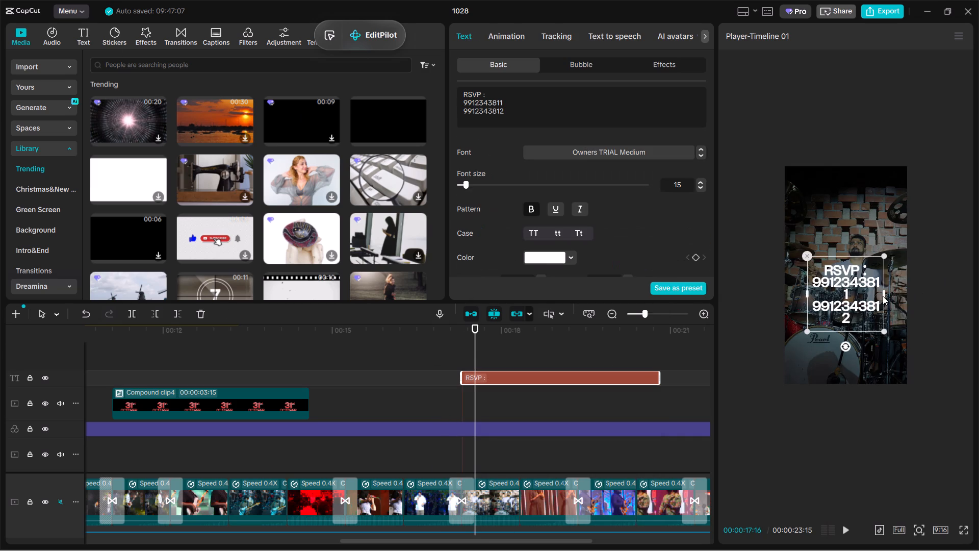
pyautogui.moveTo(885, 296); pyautogui.dragTo(898, 299)
pyautogui.moveTo(879, 305); pyautogui.dragTo(874, 284)
# Trim the end of the RSVP text clip to a 00:00:03:03 duration and make it a compound clip.
pyautogui.moveTo(658, 374); pyautogui.dragTo(641, 374)
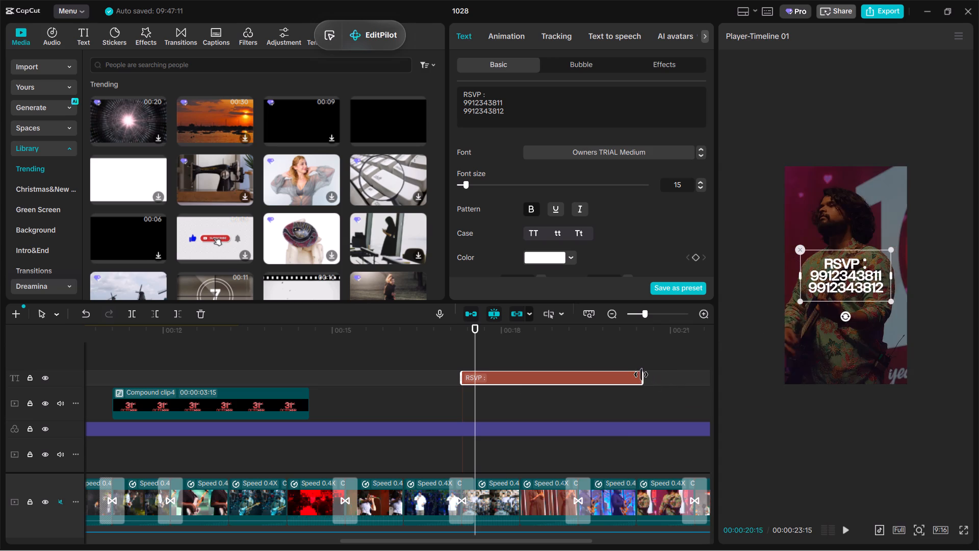
pyautogui.moveTo(641, 374); pyautogui.dragTo(637, 375)
pyautogui.hotkey('alt', 'g')
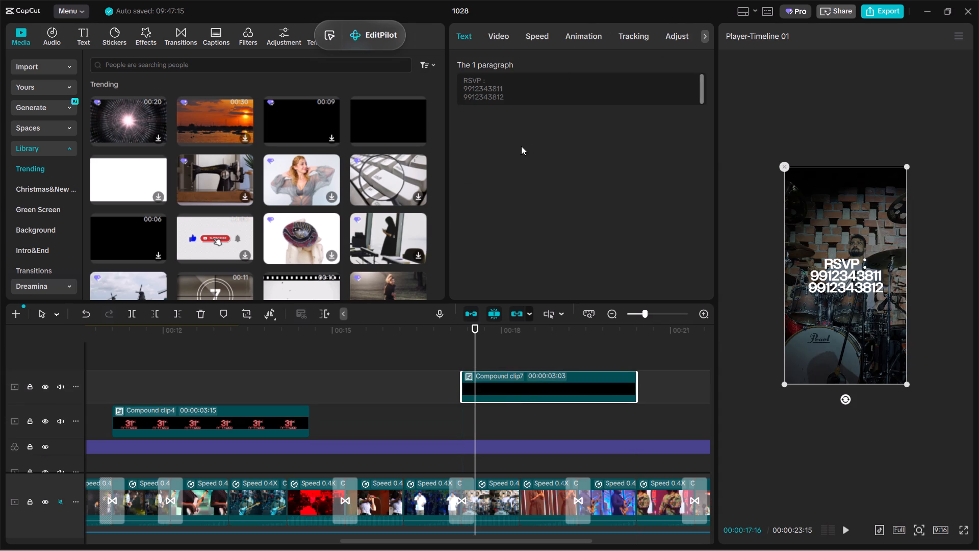
# Apply the Fade Out out-animation and the Inky Smoke in-animation to the RSVP compound clip.
pyautogui.click(562, 34)
pyautogui.click(666, 152)
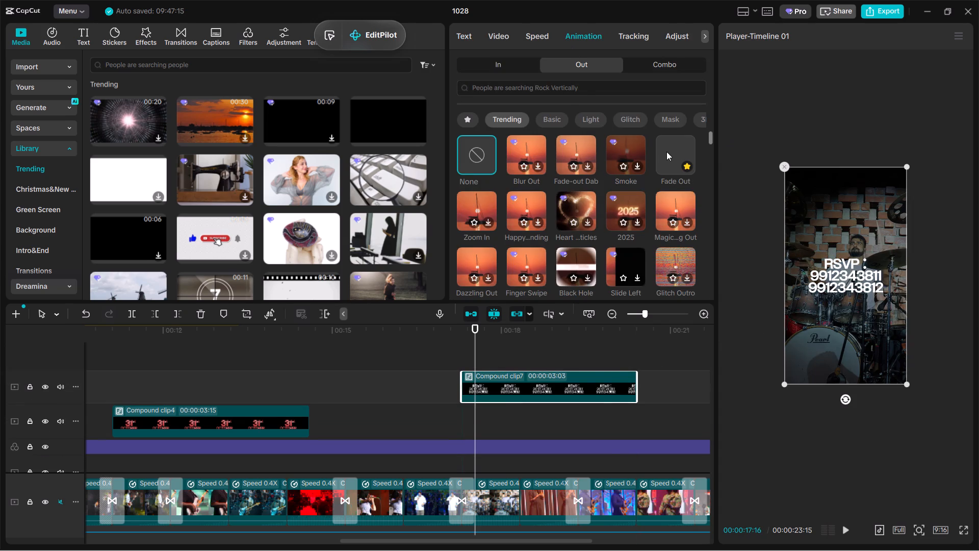
pyautogui.click(506, 57)
pyautogui.click(483, 74)
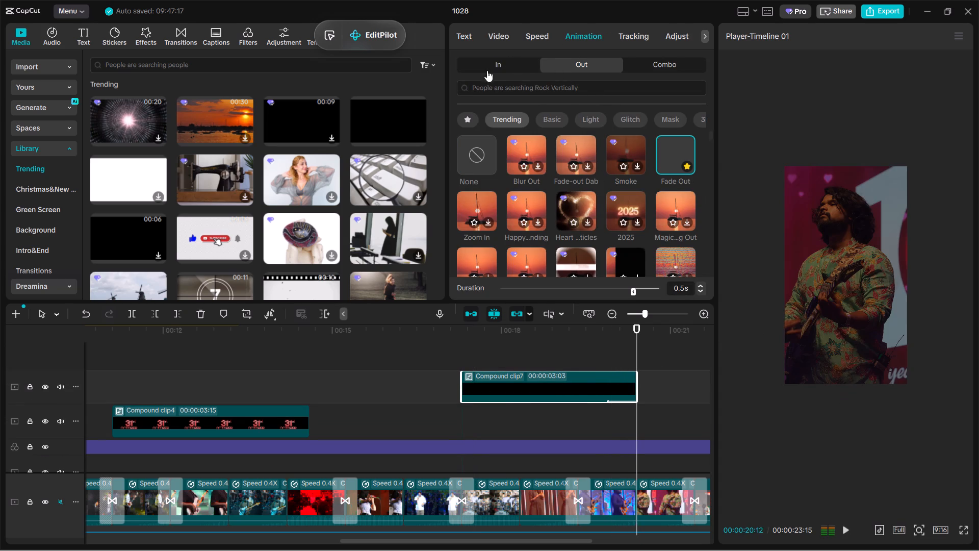
pyautogui.click(489, 65)
pyautogui.click(576, 150)
# Apply the Inky Smoke in-animation and the Fade Out out-animation to the 31st OCTOBER compound clip.
pyautogui.click(251, 430)
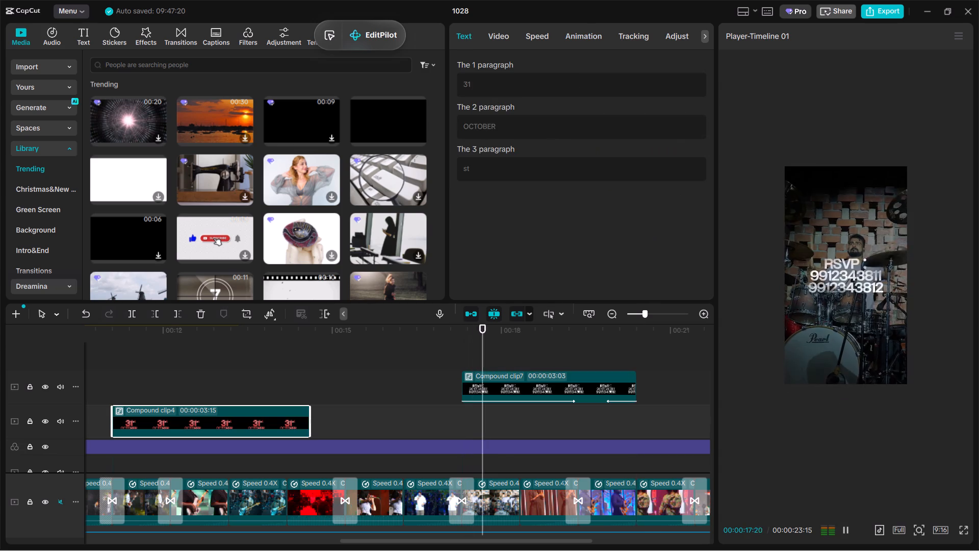
pyautogui.click(589, 35)
pyautogui.click(573, 152)
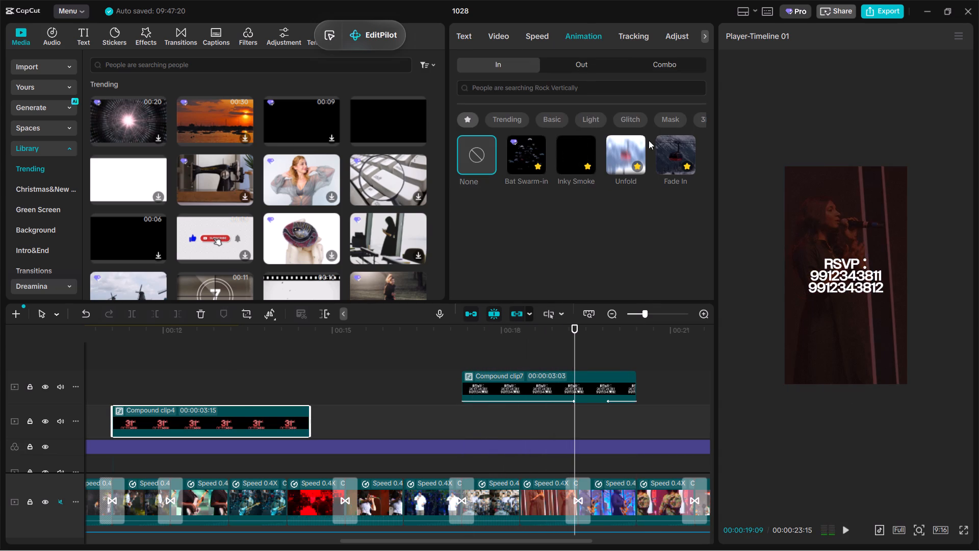
pyautogui.click(596, 66)
pyautogui.click(672, 157)
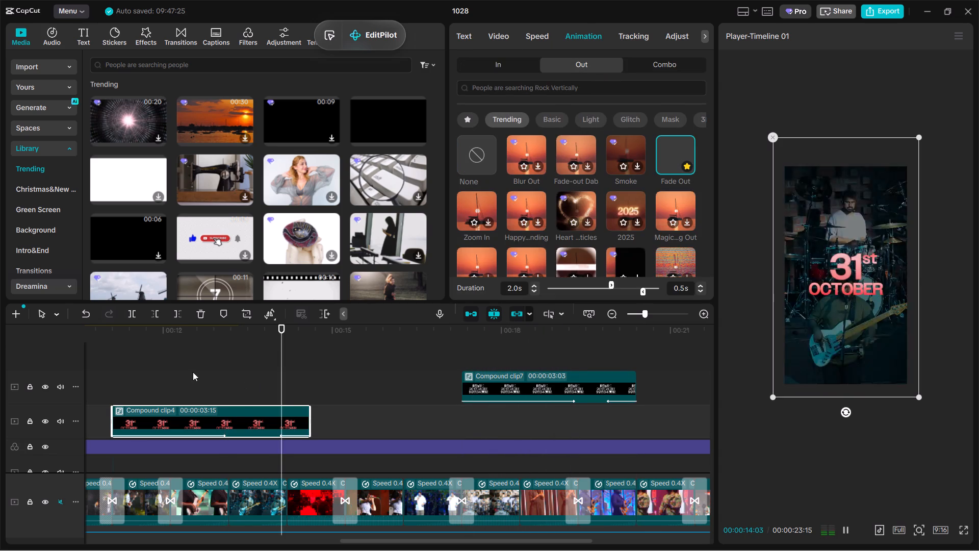
# Apply the Fade Out out-animation and the Inky Smoke in-animation to the LIVE AT compound clip.
pyautogui.click(193, 372)
pyautogui.moveTo(192, 372); pyautogui.dragTo(428, 421)
pyautogui.click(428, 421)
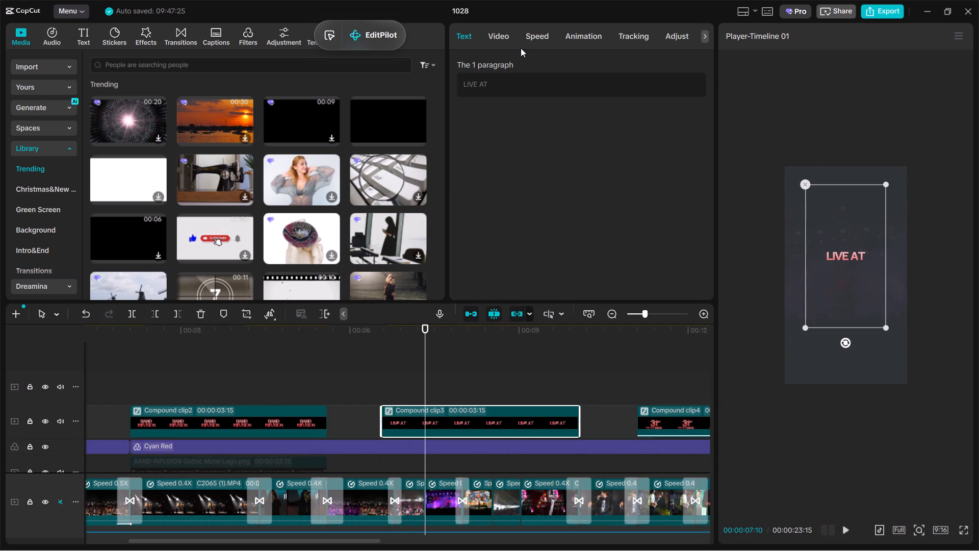
pyautogui.click(568, 38)
pyautogui.click(679, 149)
pyautogui.click(518, 63)
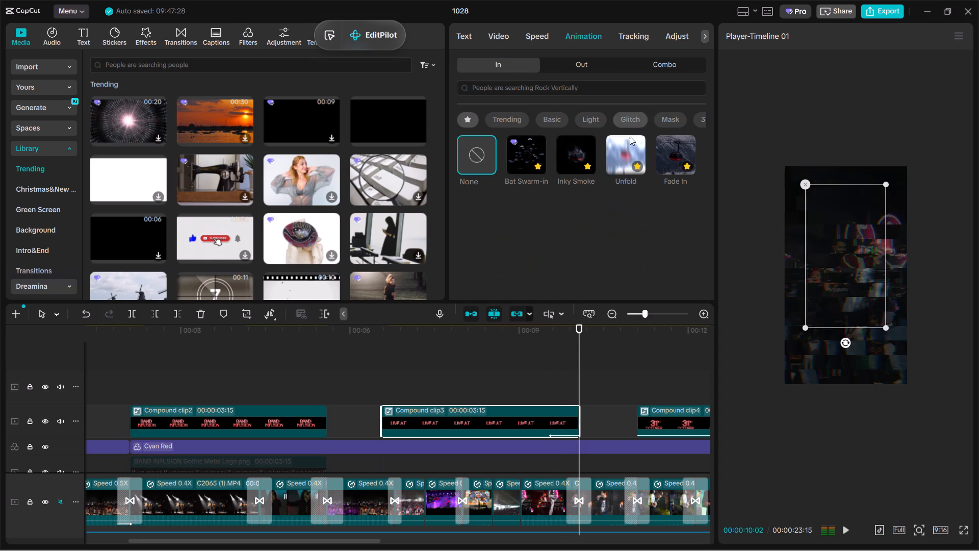
pyautogui.click(585, 152)
# Apply the Inky Smoke in-animation and the Fade Out out-animation to the BAND INFUSION compound clip.
pyautogui.click(272, 421)
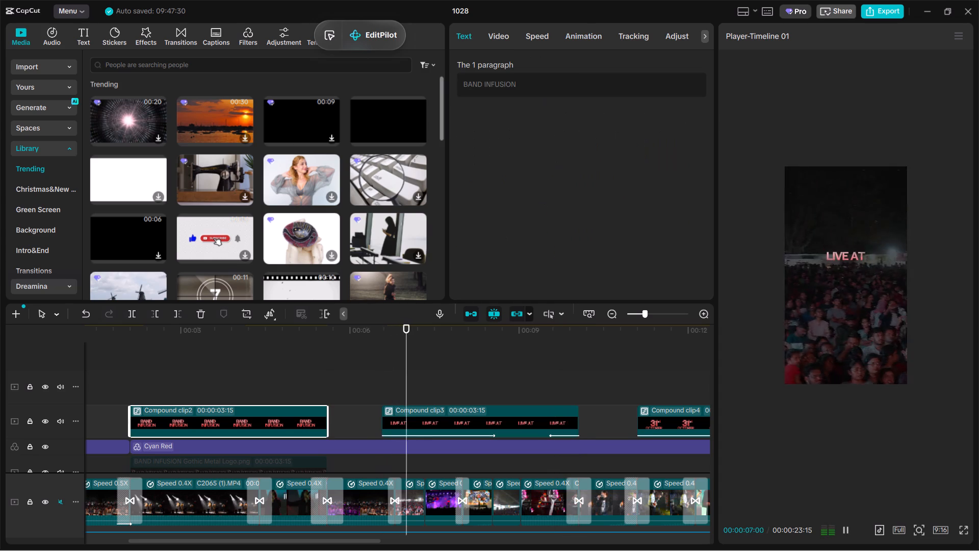
pyautogui.click(539, 32)
pyautogui.click(580, 39)
pyautogui.click(568, 155)
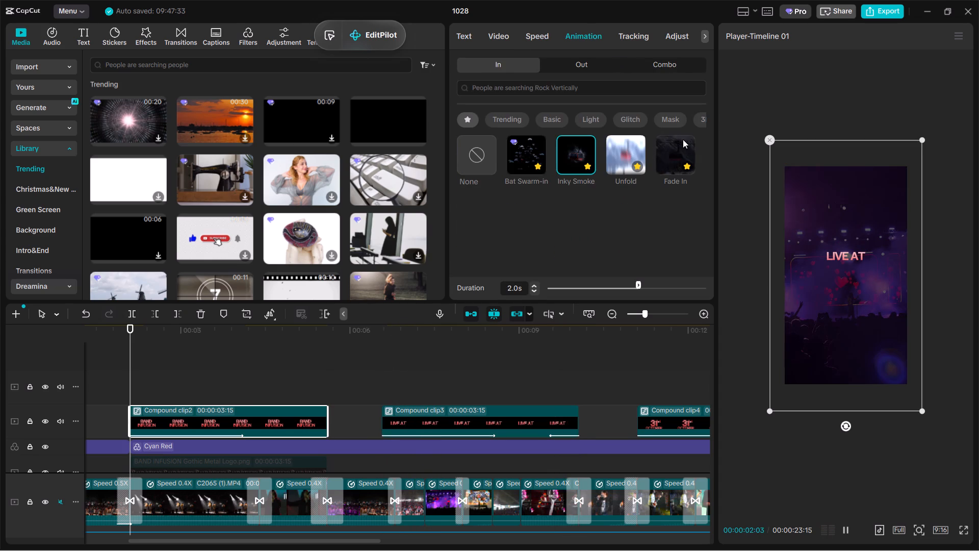
pyautogui.click(683, 139)
pyautogui.click(566, 150)
pyautogui.click(595, 63)
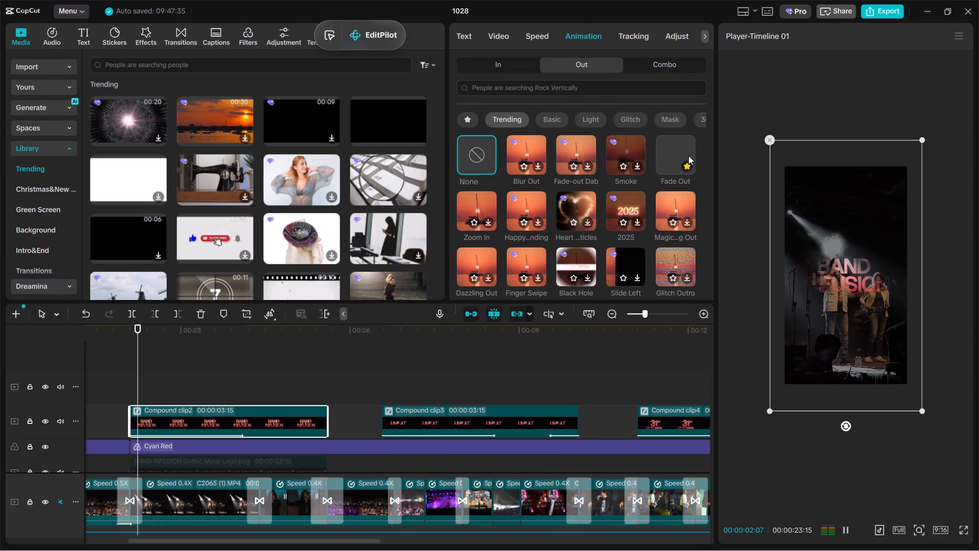
pyautogui.click(688, 156)
# Play the video from about 00:00:01:20 to review the animated BAND INFUSION and LIVE AT titles.
pyautogui.click(107, 363)
pyautogui.press('space')
pyautogui.keyDown('ctrl'); pyautogui.scroll(-4, 107, 363); pyautogui.keyUp('ctrl')
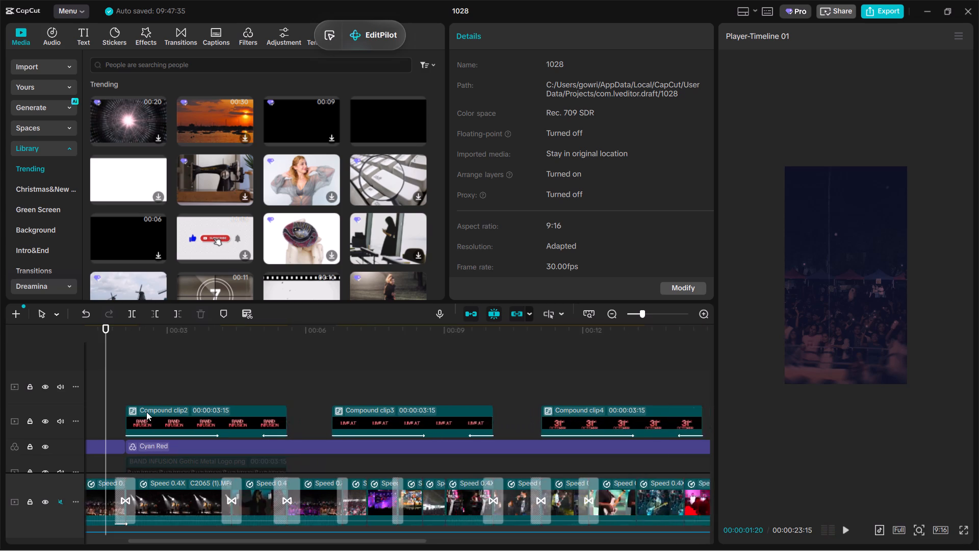
pyautogui.keyDown('ctrl'); pyautogui.scroll(-3, 146, 412); pyautogui.keyUp('ctrl')
pyautogui.press('space')
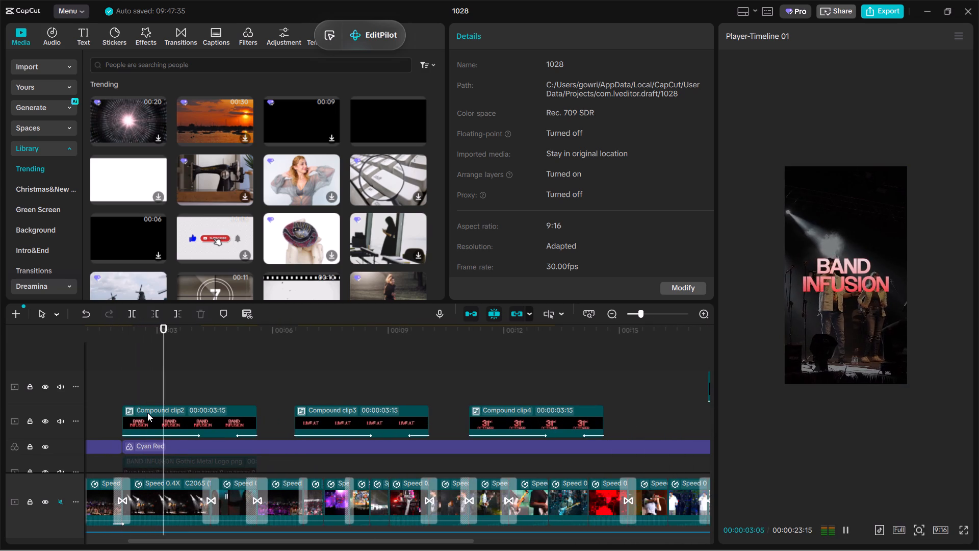
pyautogui.keyDown('ctrl'); pyautogui.scroll(-5, 147, 413); pyautogui.keyUp('ctrl')
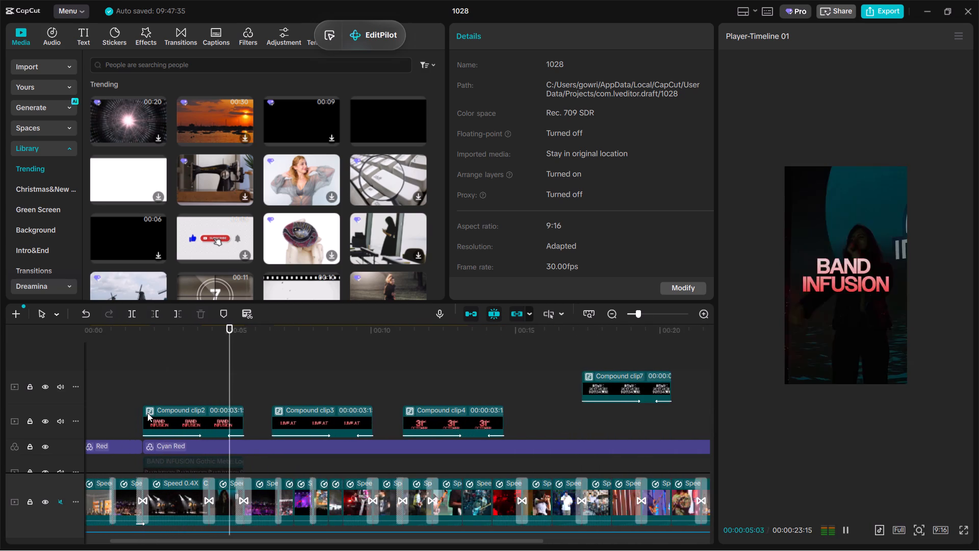
pyautogui.keyDown('ctrl'); pyautogui.scroll(6, 147, 413); pyautogui.keyUp('ctrl')
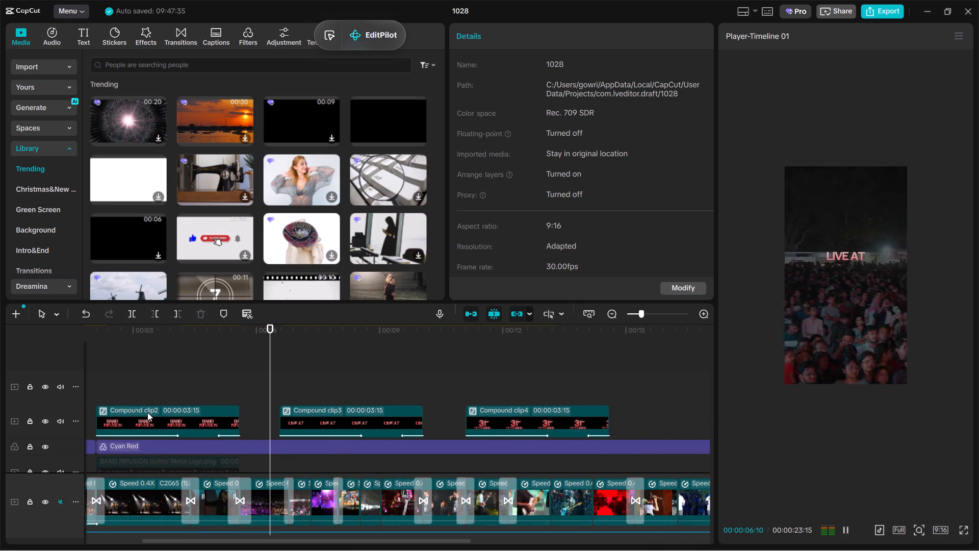
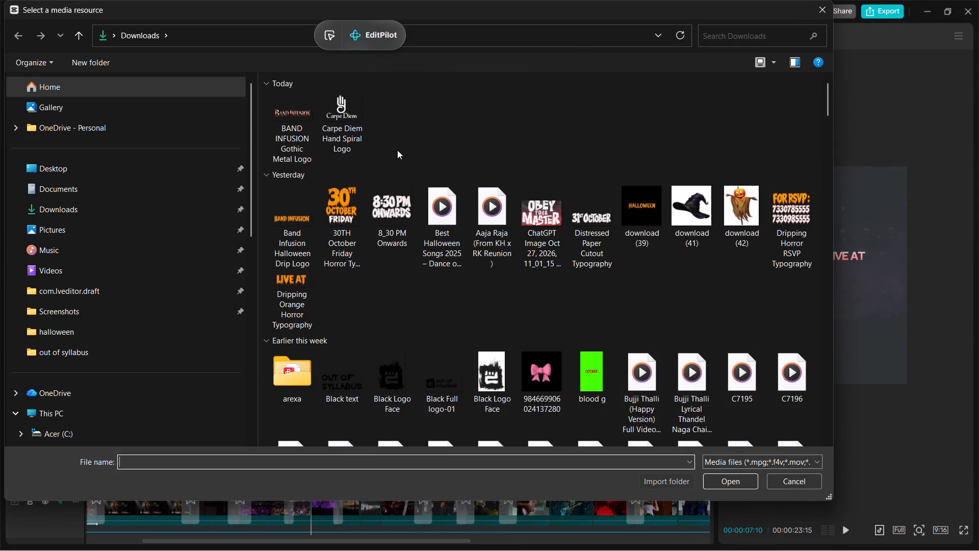
pyautogui.doubleClick(337, 142)
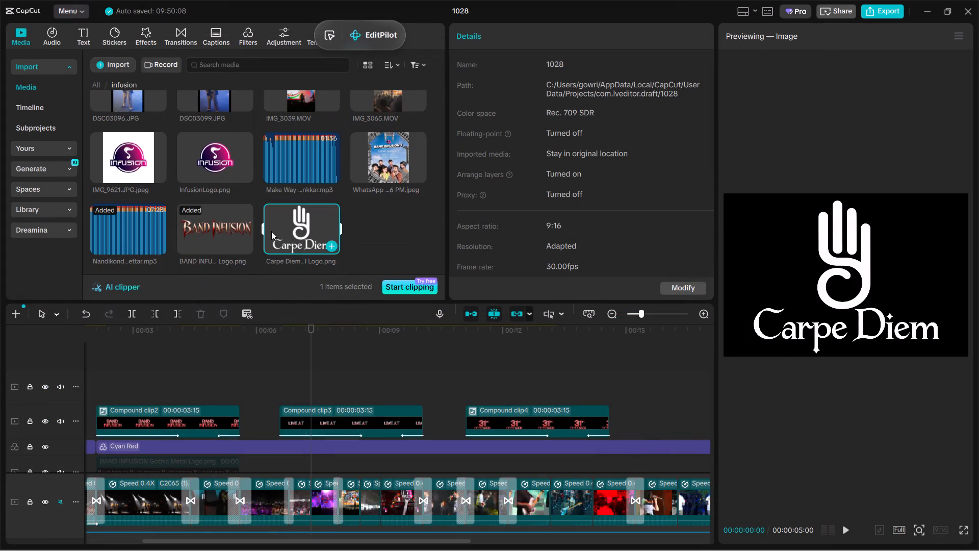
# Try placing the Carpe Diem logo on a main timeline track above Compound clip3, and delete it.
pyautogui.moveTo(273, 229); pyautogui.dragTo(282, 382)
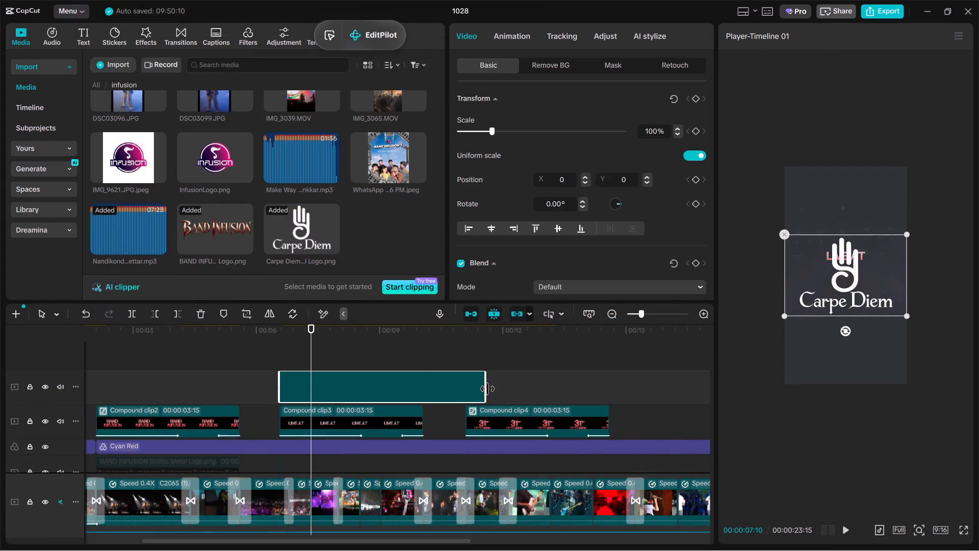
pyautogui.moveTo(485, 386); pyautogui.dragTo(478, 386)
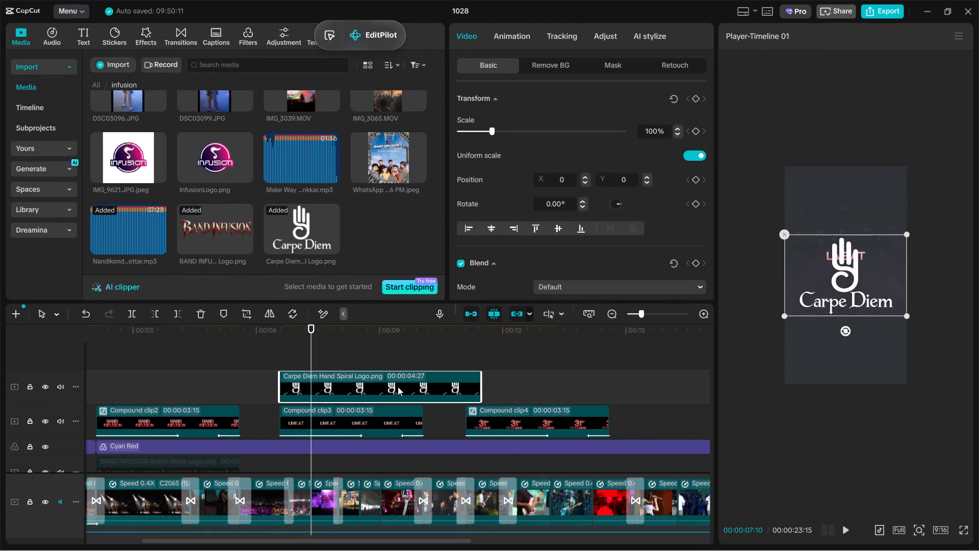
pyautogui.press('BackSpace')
# Inside Compound clip3, add the Carpe Diem logo above the LIVE AT layers and trim it to 00:00:03:15.
pyautogui.doubleClick(338, 409)
pyautogui.moveTo(310, 221); pyautogui.dragTo(305, 255)
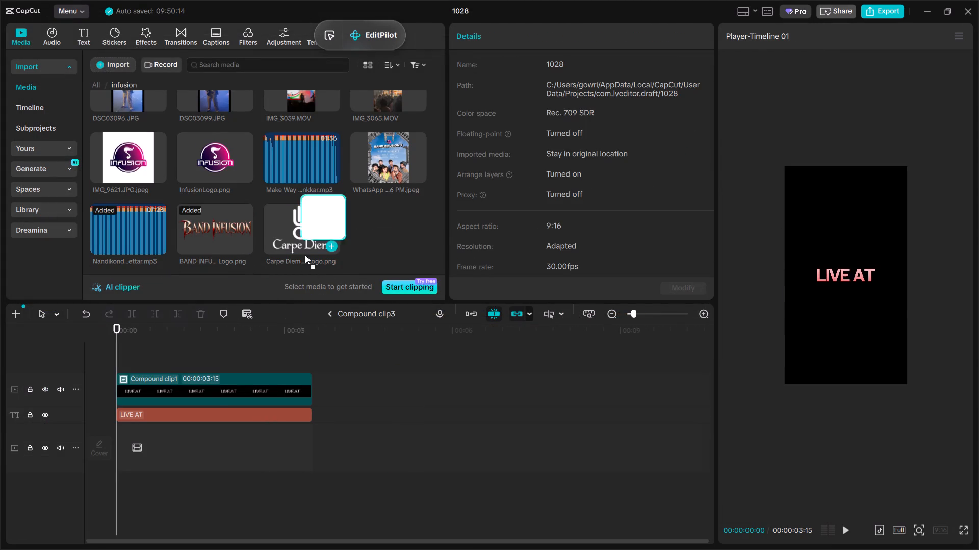
pyautogui.moveTo(305, 255); pyautogui.dragTo(98, 366)
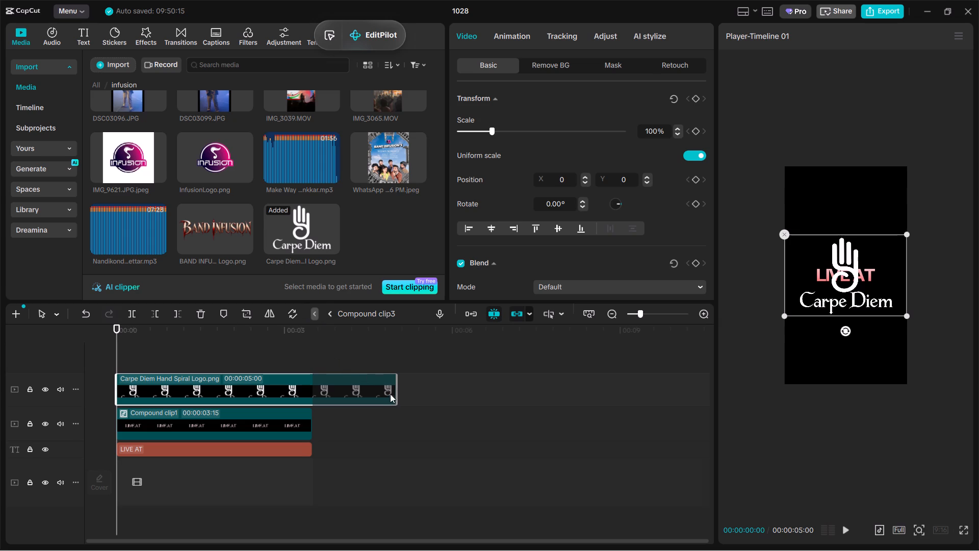
pyautogui.moveTo(397, 395); pyautogui.dragTo(313, 394)
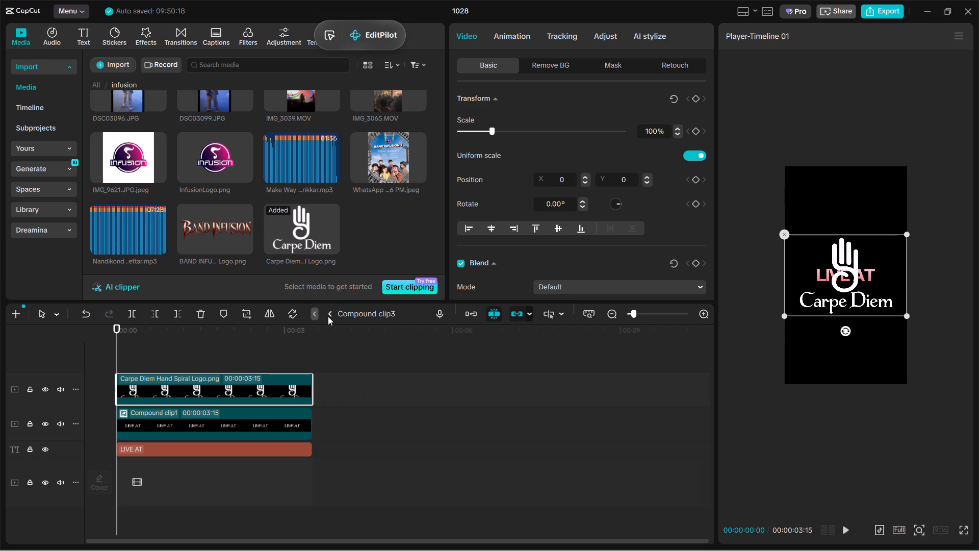
pyautogui.click(328, 316)
pyautogui.click(278, 374)
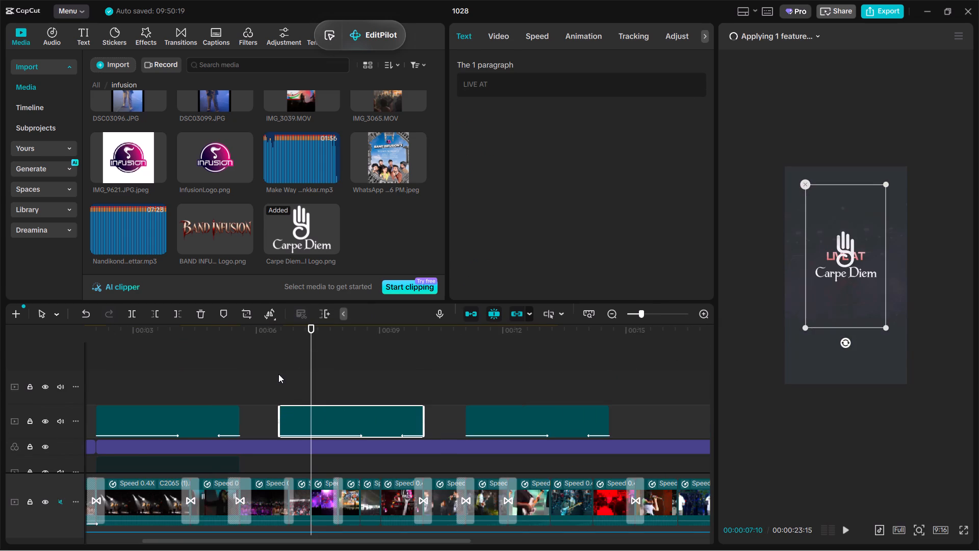
pyautogui.press('space')
# Reopen Compound clip3 and scale the Carpe Diem logo down to 61%.
pyautogui.click(327, 417)
pyautogui.doubleClick(327, 417)
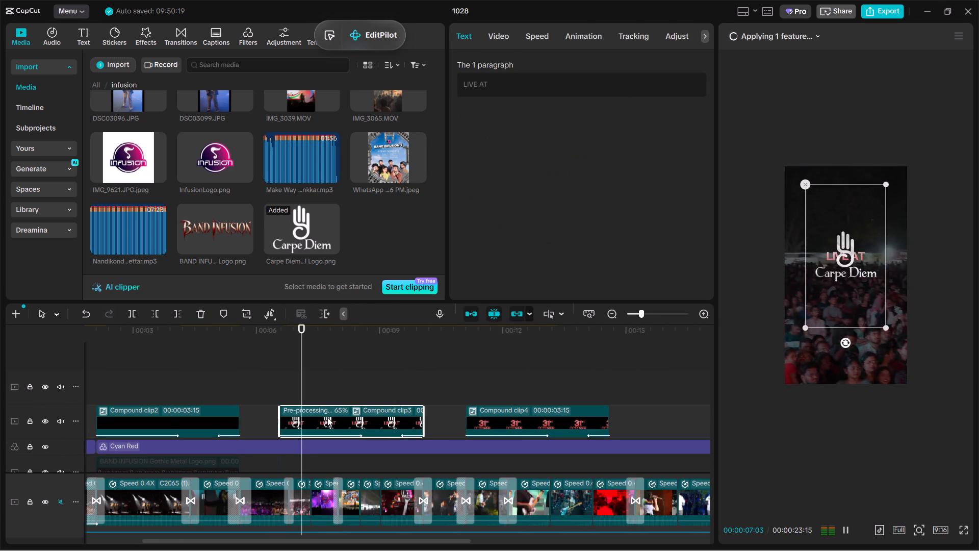
pyautogui.click(846, 302)
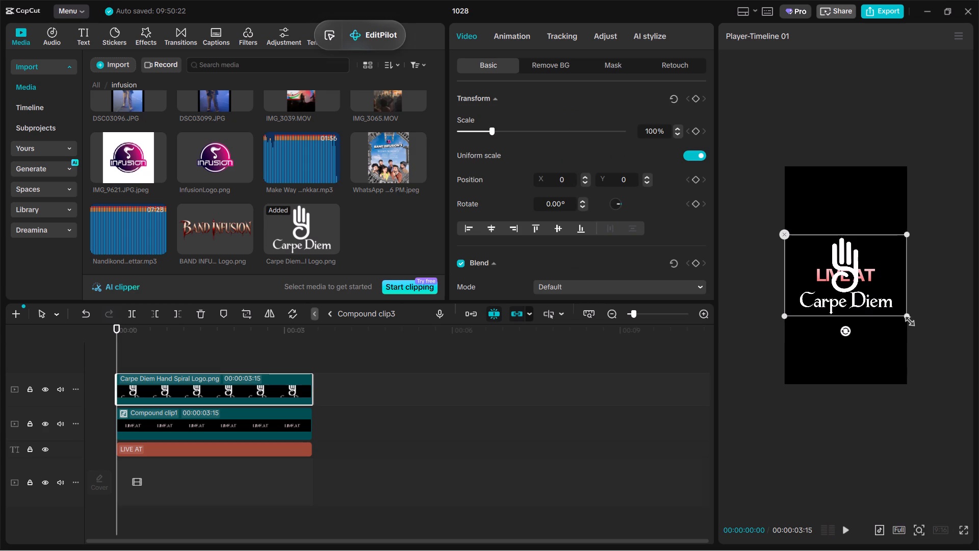
pyautogui.moveTo(906, 318); pyautogui.dragTo(867, 302)
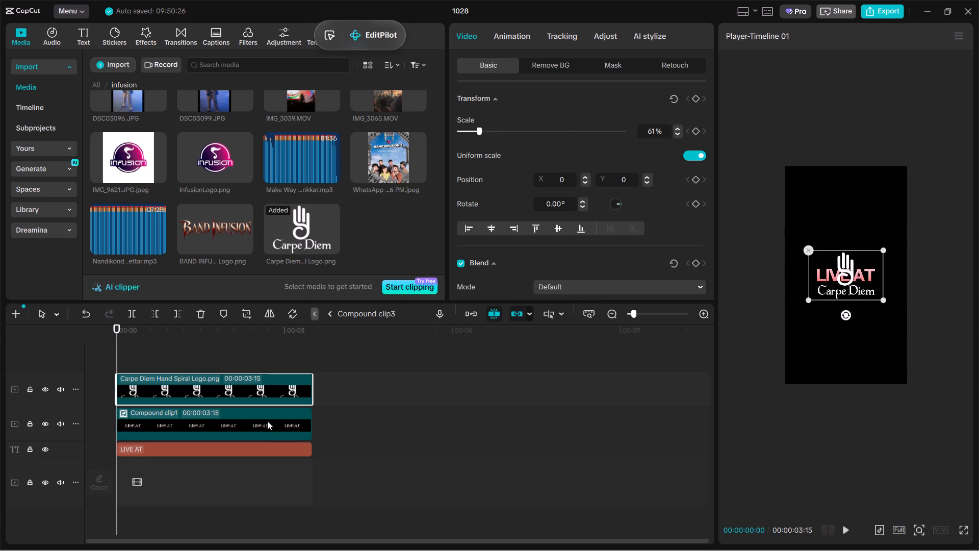
# Move both LIVE AT layers together above the Carpe Diem logo, at about Y 591, and shrink them to the logo's width.
pyautogui.moveTo(372, 460); pyautogui.dragTo(285, 427)
pyautogui.moveTo(840, 320); pyautogui.dragTo(843, 283)
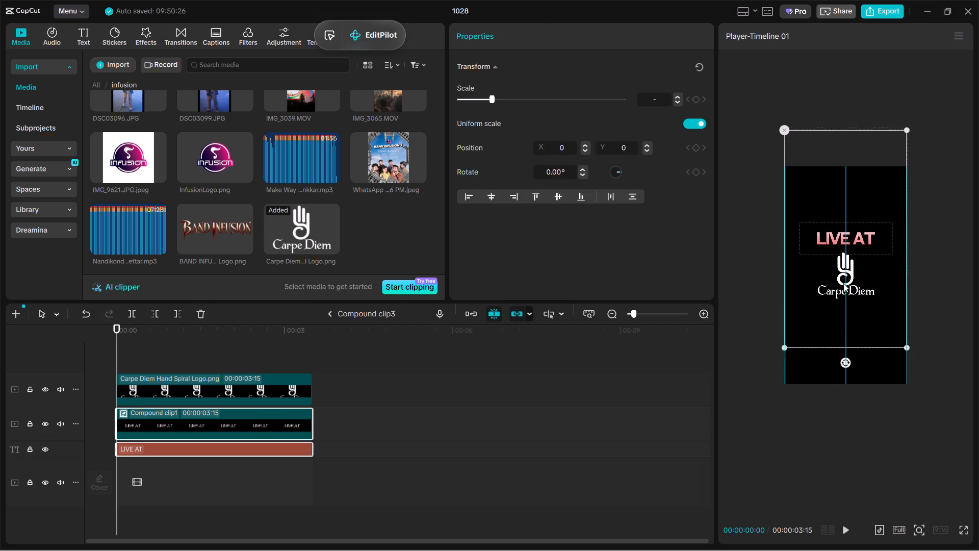
pyautogui.moveTo(843, 283); pyautogui.dragTo(843, 286)
pyautogui.moveTo(906, 353); pyautogui.dragTo(875, 302)
pyautogui.click(872, 296)
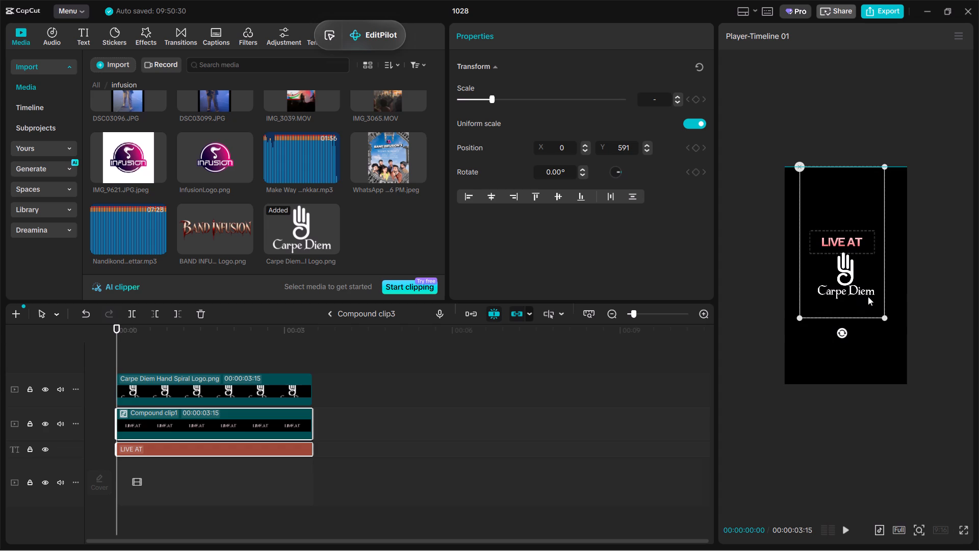
pyautogui.click(200, 353)
pyautogui.moveTo(200, 353); pyautogui.dragTo(22, 383)
pyautogui.press('space')
pyautogui.press('space')
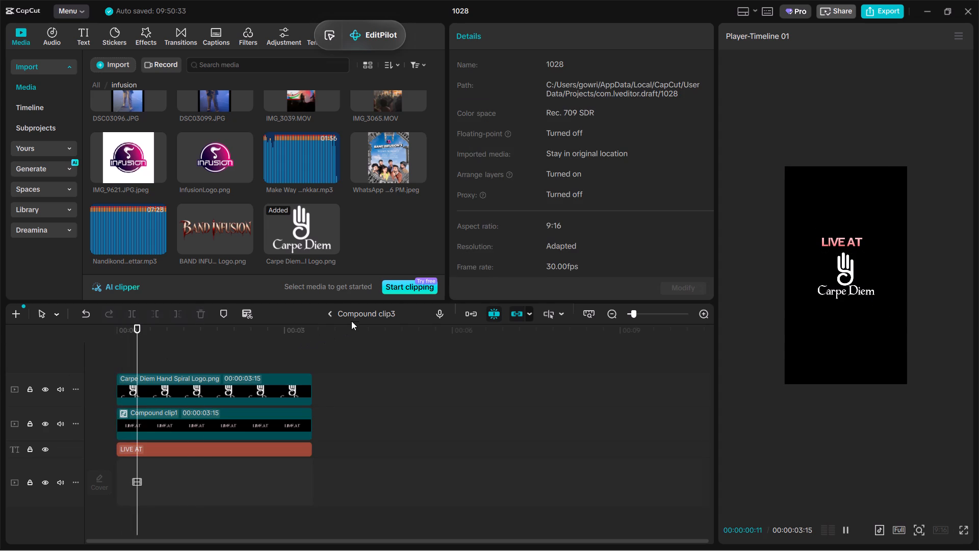
# Return to the main timeline, enlarge Compound clip3 to about the full frame width and centre it horizontally.
pyautogui.click(328, 316)
pyautogui.click(266, 370)
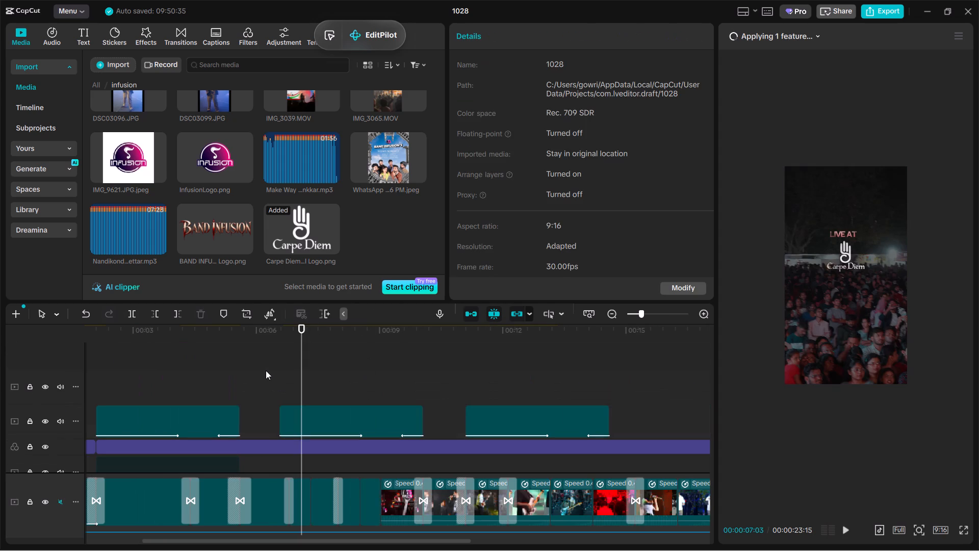
pyautogui.press('space')
pyautogui.click(340, 422)
pyautogui.press('space')
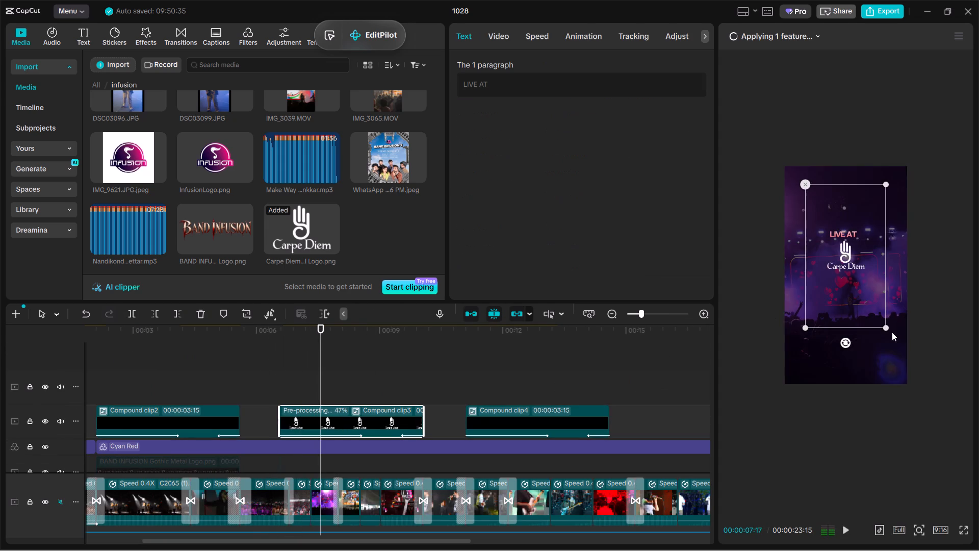
pyautogui.moveTo(883, 332); pyautogui.dragTo(915, 387)
pyautogui.moveTo(882, 315); pyautogui.dragTo(883, 340)
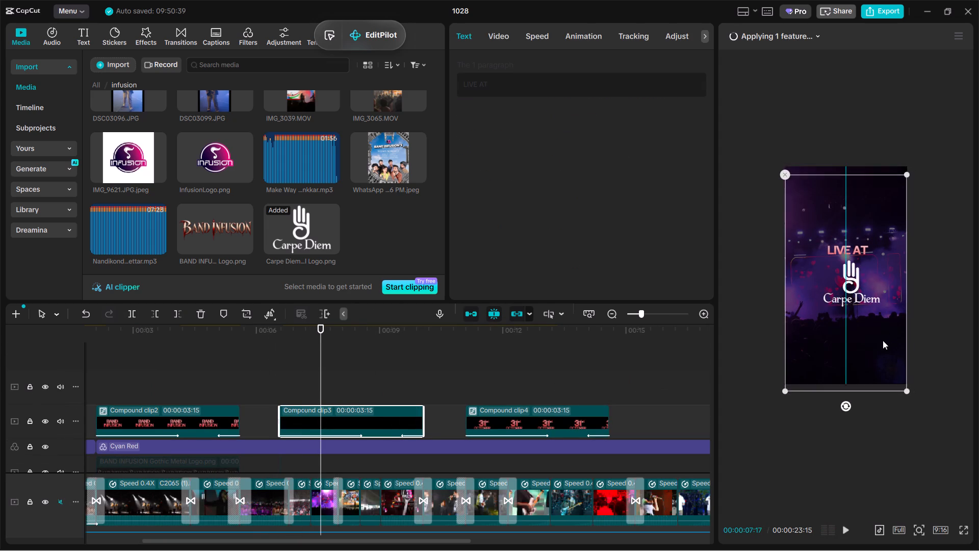
pyautogui.moveTo(883, 340); pyautogui.dragTo(882, 340)
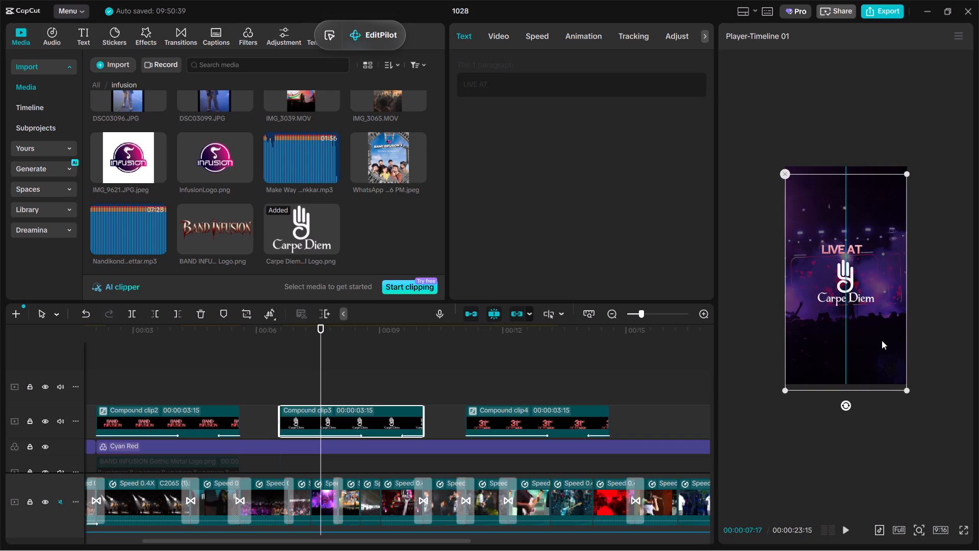
pyautogui.moveTo(882, 340); pyautogui.dragTo(884, 339)
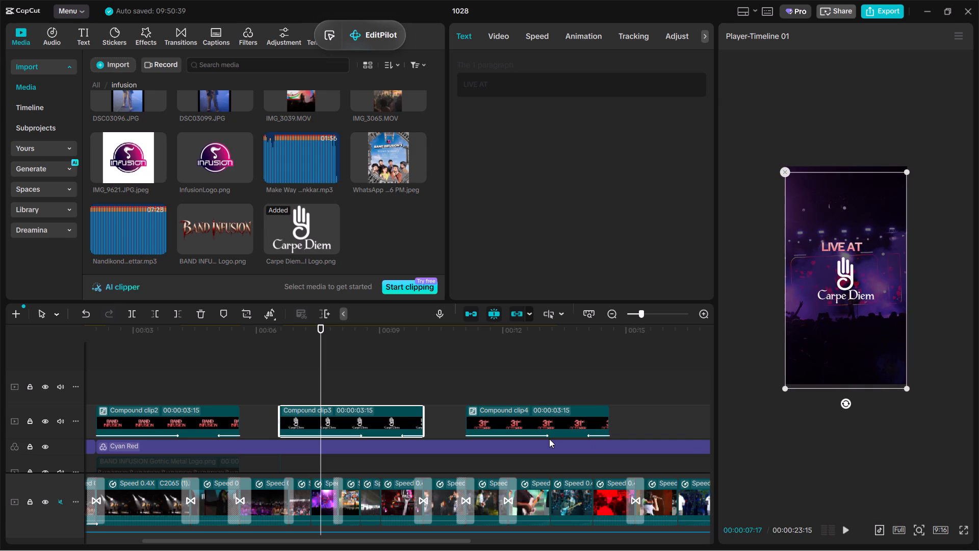
# Play the timeline from 00:00:06:01 to review the Carpe Diem and 31st October titles.
pyautogui.click(284, 377)
pyautogui.click(257, 383)
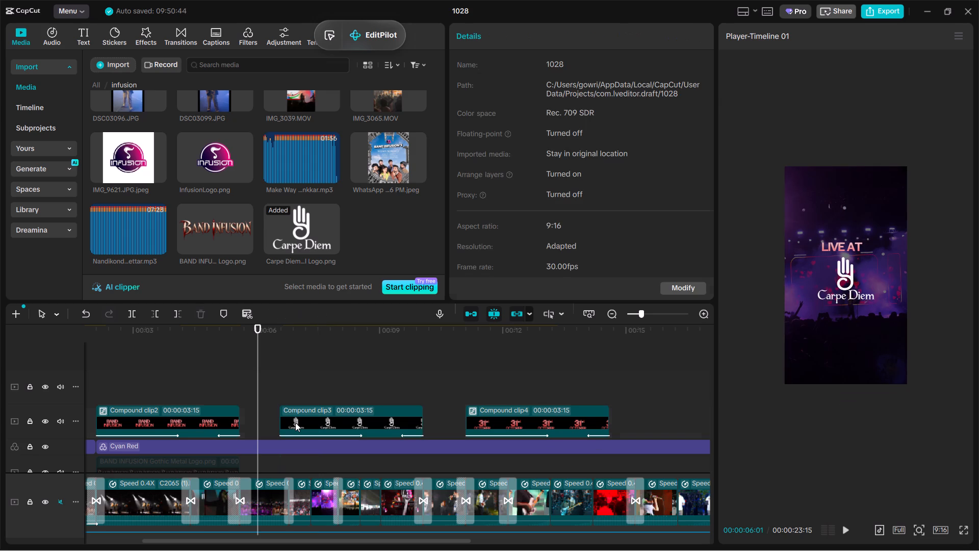
pyautogui.press('space')
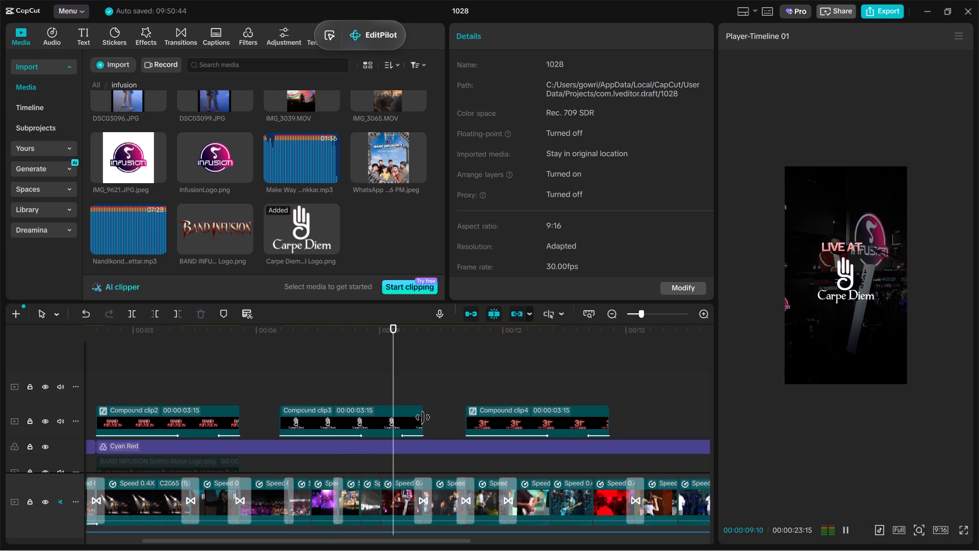
pyautogui.keyDown('ctrl'); pyautogui.scroll(-1, 423, 417); pyautogui.keyUp('ctrl')
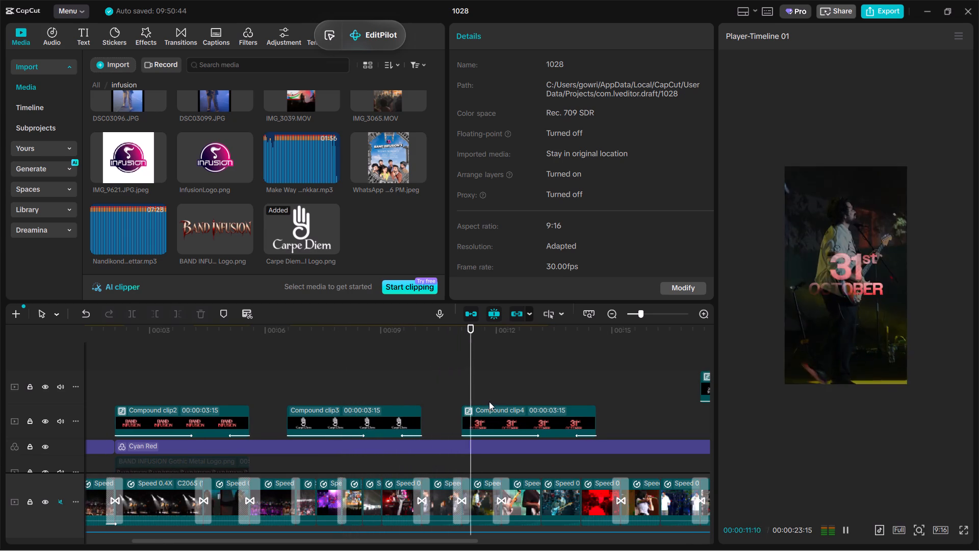
pyautogui.keyDown('ctrl'); pyautogui.scroll(-7, 489, 400); pyautogui.keyUp('ctrl')
pyautogui.click(523, 383)
pyautogui.moveTo(523, 383); pyautogui.dragTo(534, 383)
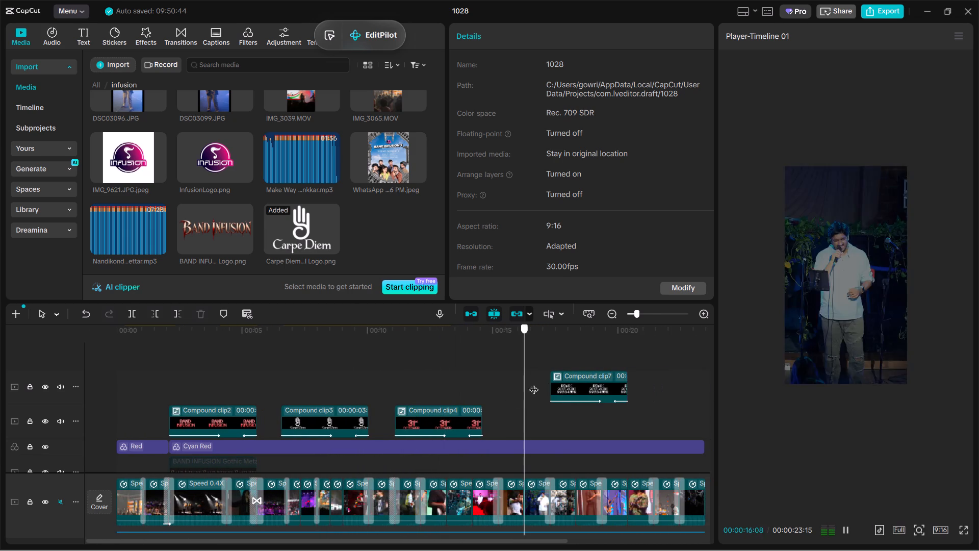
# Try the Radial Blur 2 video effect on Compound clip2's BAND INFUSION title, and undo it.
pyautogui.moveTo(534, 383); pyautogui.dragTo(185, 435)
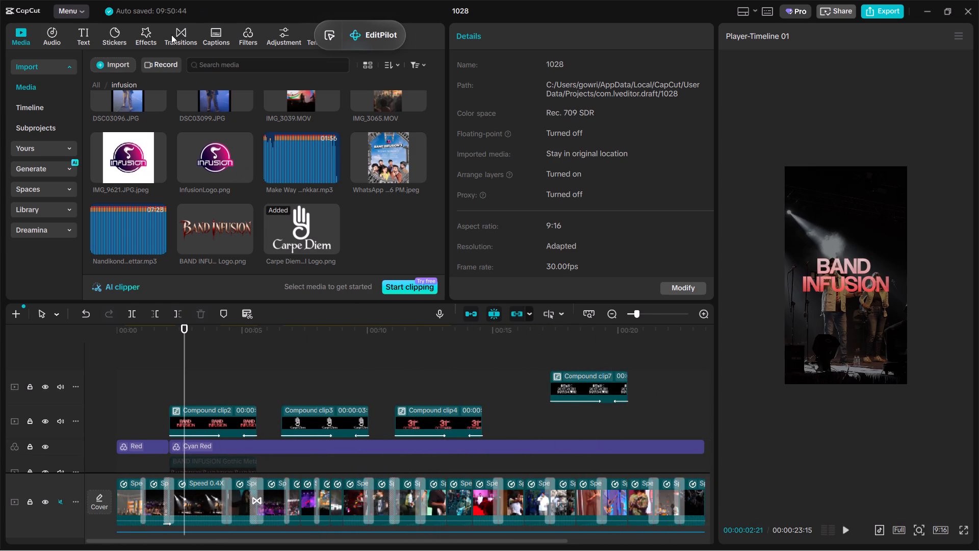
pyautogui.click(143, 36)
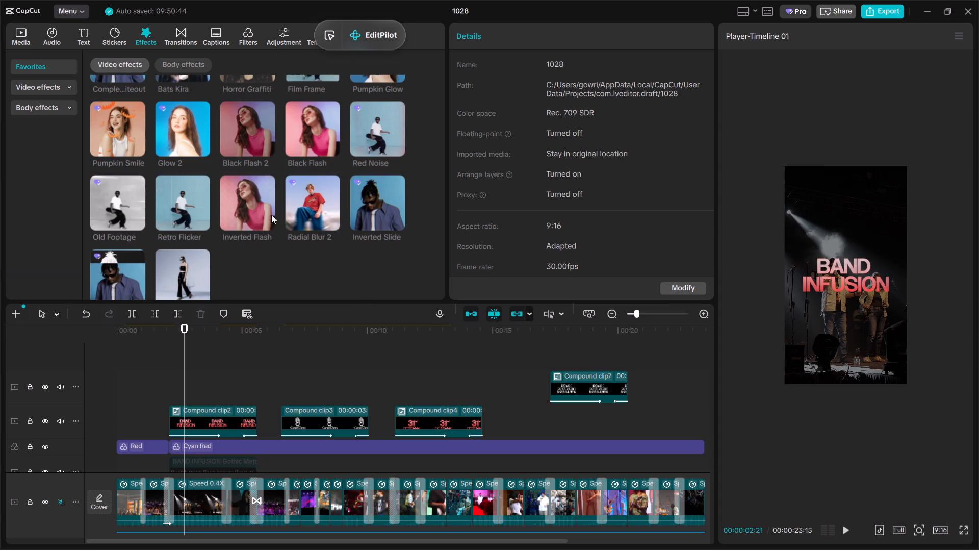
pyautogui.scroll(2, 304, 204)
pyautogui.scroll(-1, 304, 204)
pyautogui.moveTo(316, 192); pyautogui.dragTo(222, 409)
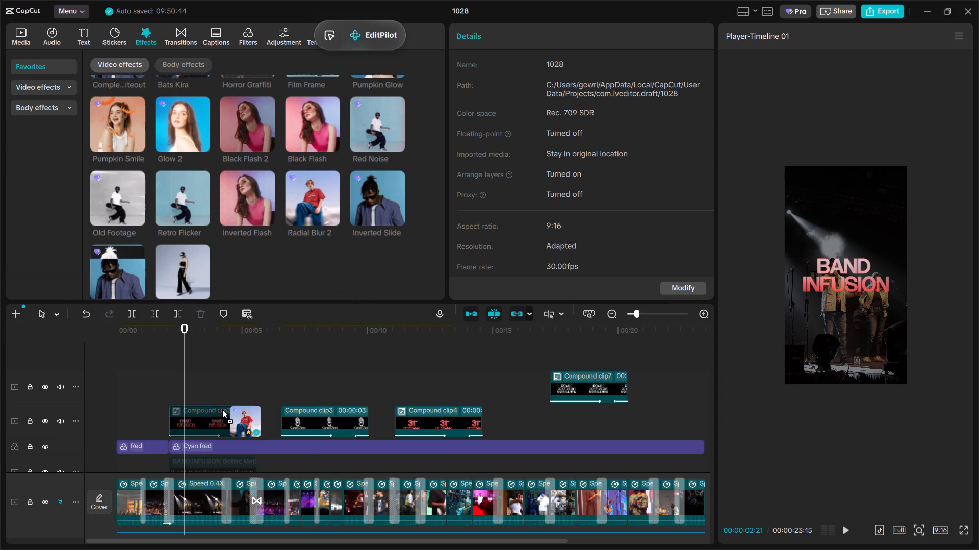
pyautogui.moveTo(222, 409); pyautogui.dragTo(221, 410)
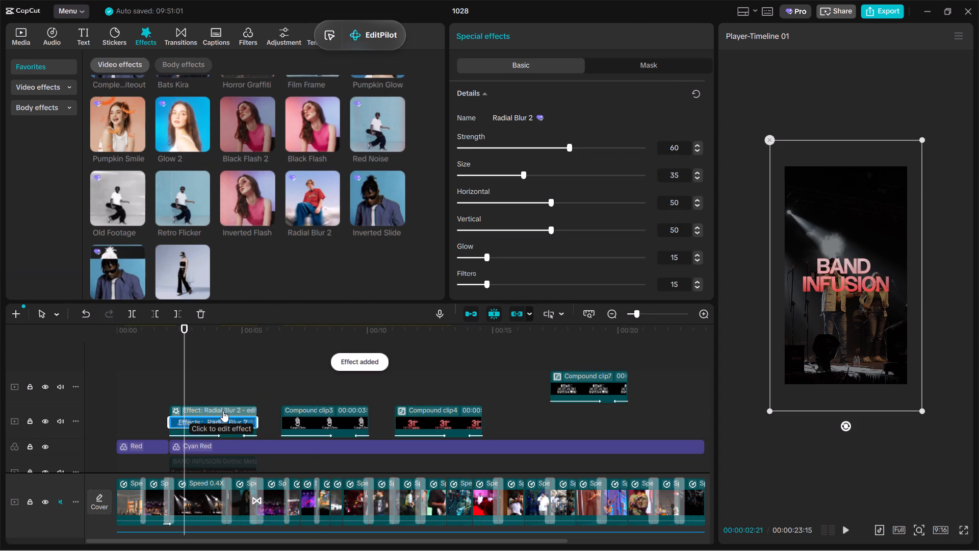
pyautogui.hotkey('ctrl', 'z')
# Apply the Bats Kira video effect from the favourites to Compound clip2, the BAND INFUSION title.
pyautogui.scroll(1, 276, 167)
pyautogui.click(184, 104)
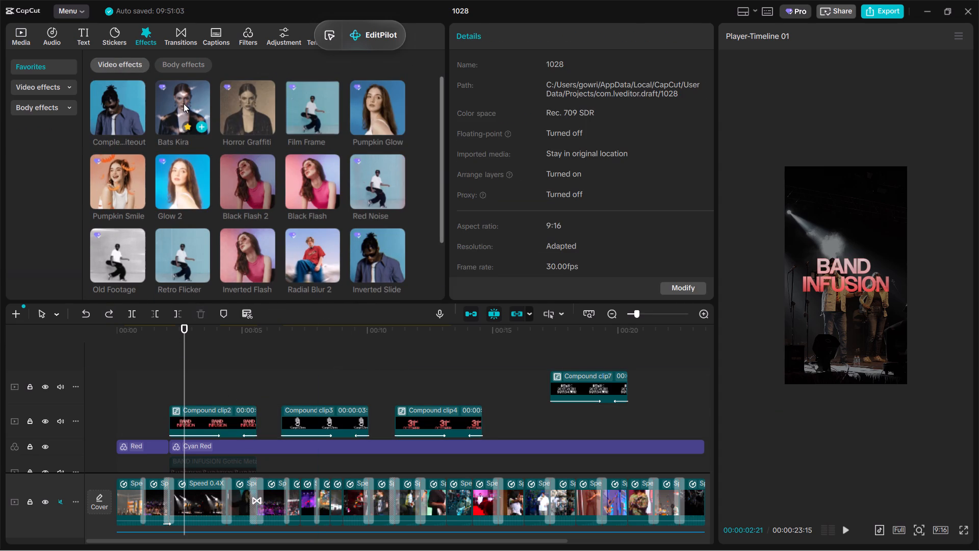
pyautogui.moveTo(184, 104); pyautogui.dragTo(208, 421)
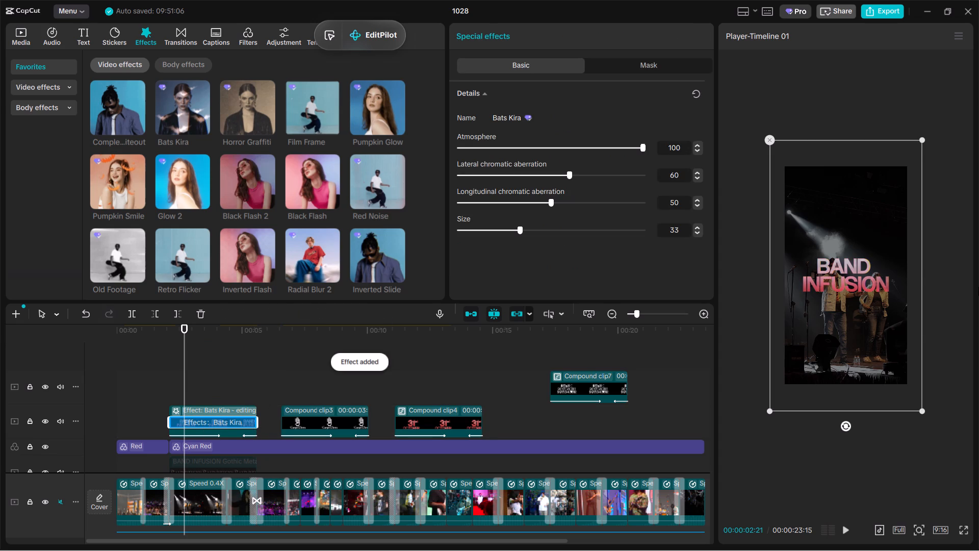
# Set the Size of the Bats Kira effect on the BAND INFUSION title to 24 and check the title up close.
pyautogui.keyDown('ctrl'); pyautogui.scroll(6, 943, 287); pyautogui.keyUp('ctrl')
pyautogui.keyDown('ctrl'); pyautogui.scroll(-7, 909, 302); pyautogui.keyUp('ctrl')
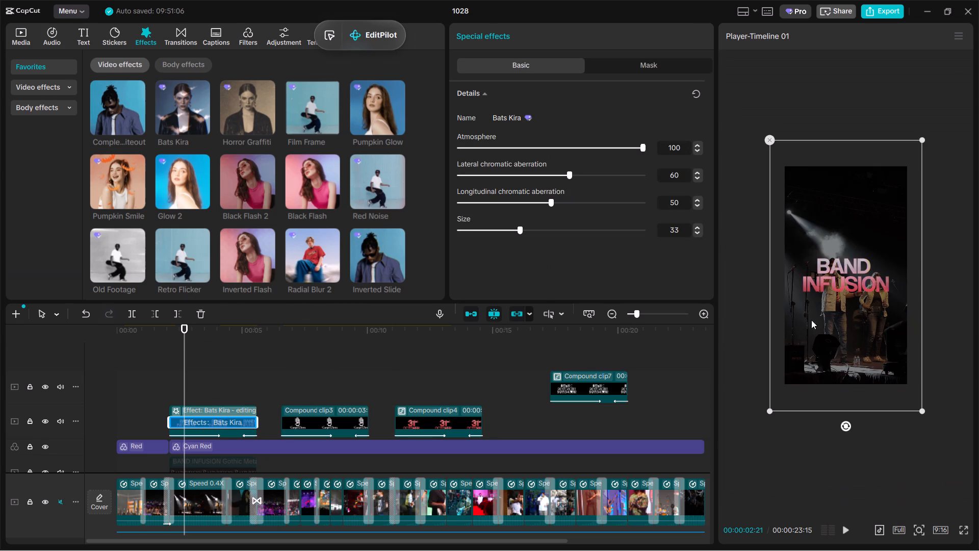
pyautogui.moveTo(517, 231); pyautogui.dragTo(510, 229)
pyautogui.moveTo(510, 229); pyautogui.dragTo(504, 231)
pyautogui.keyDown('ctrl'); pyautogui.scroll(5, 898, 308); pyautogui.keyUp('ctrl')
pyautogui.scroll(1, 896, 311)
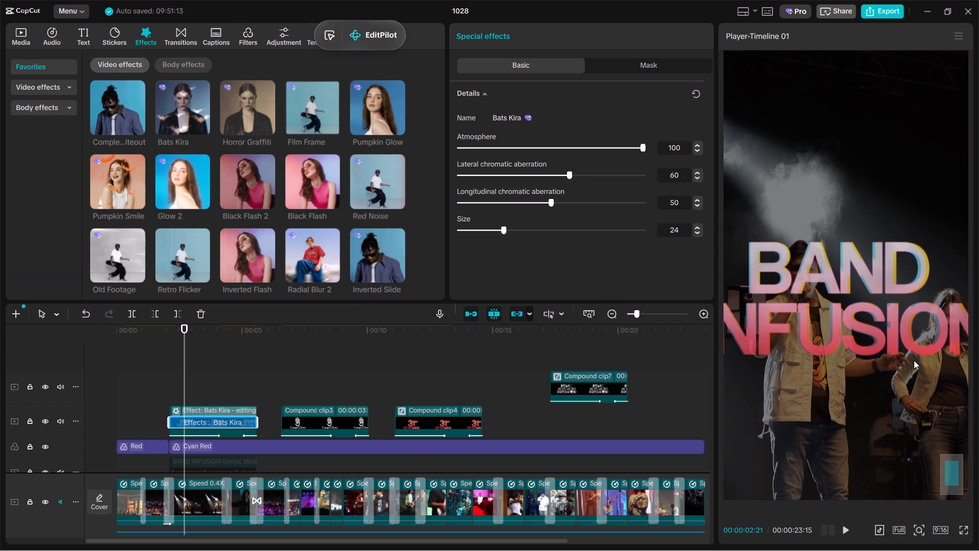
pyautogui.keyDown('ctrl'); pyautogui.scroll(-4, 909, 350); pyautogui.keyUp('ctrl')
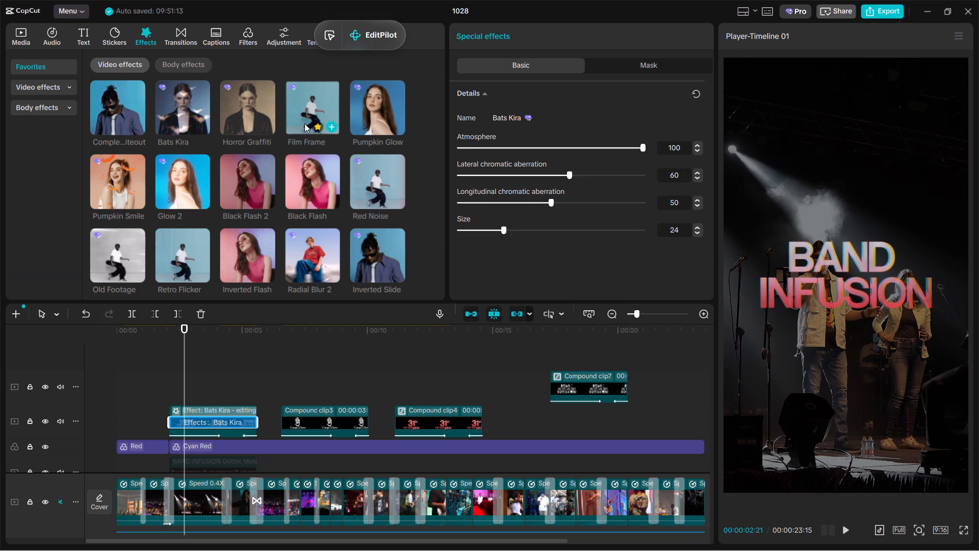
# Add the Glow 2 effect to the BAND INFUSION title with Glow 19 and Size 29.
pyautogui.moveTo(197, 174); pyautogui.dragTo(213, 420)
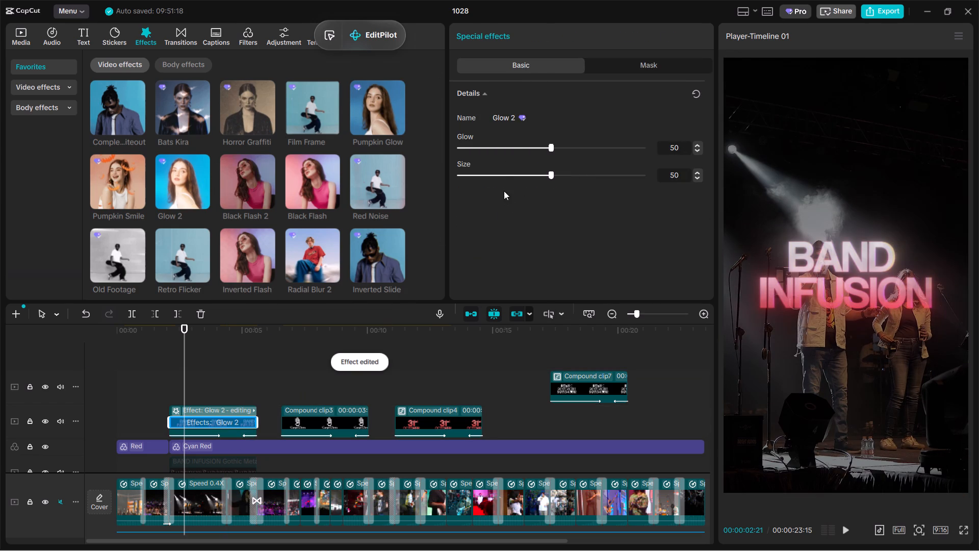
pyautogui.click(504, 178)
pyautogui.moveTo(504, 178); pyautogui.dragTo(500, 177)
pyautogui.click(512, 149)
pyautogui.moveTo(512, 149); pyautogui.dragTo(502, 149)
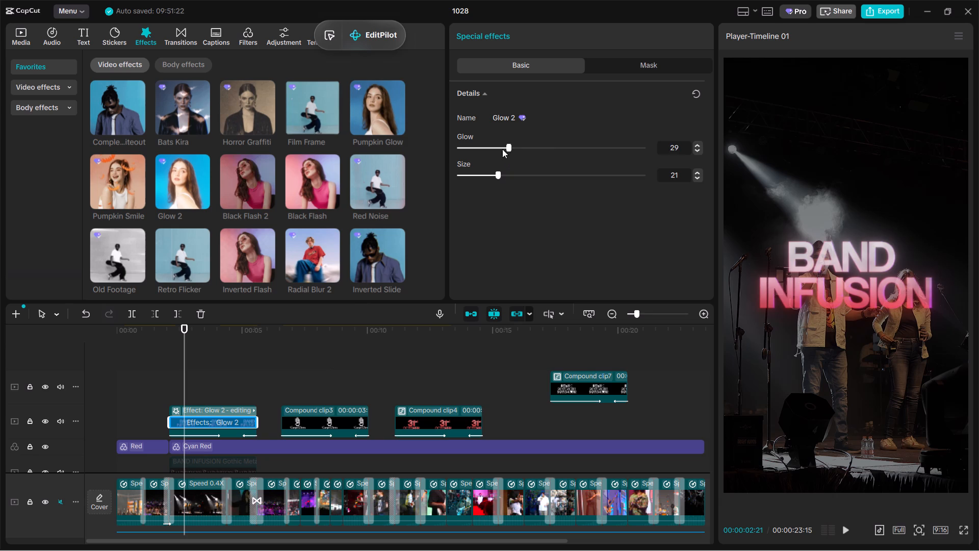
pyautogui.moveTo(502, 149); pyautogui.dragTo(495, 148)
pyautogui.moveTo(507, 183); pyautogui.dragTo(512, 184)
pyautogui.click(509, 175)
# Play the timeline from the start to review the opening and the BAND INFUSION title with its effects.
pyautogui.keyDown('ctrl'); pyautogui.scroll(-5, 304, 352); pyautogui.keyUp('ctrl')
pyautogui.keyDown('ctrl'); pyautogui.scroll(-5, 884, 320); pyautogui.keyUp('ctrl')
pyautogui.click(158, 393)
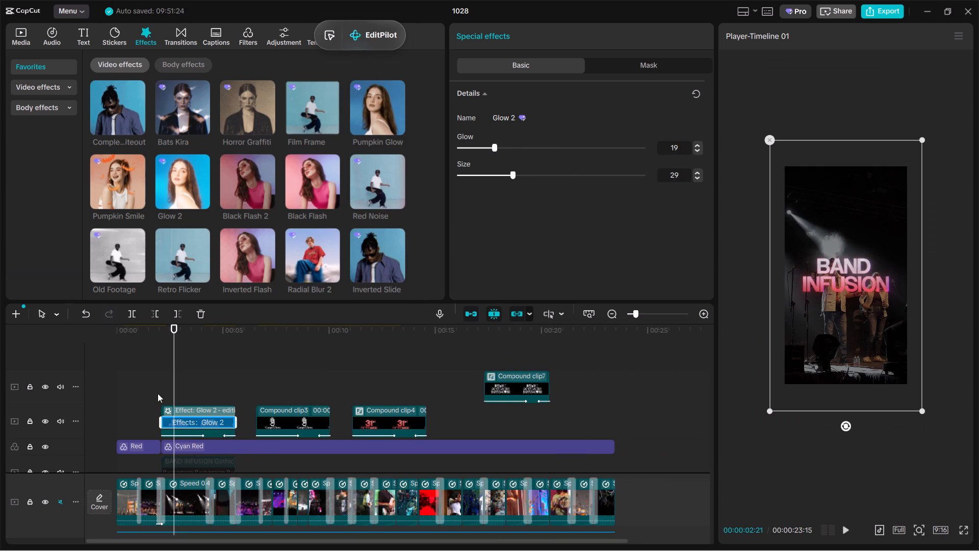
pyautogui.click(203, 434)
pyautogui.click(119, 376)
pyautogui.press('space')
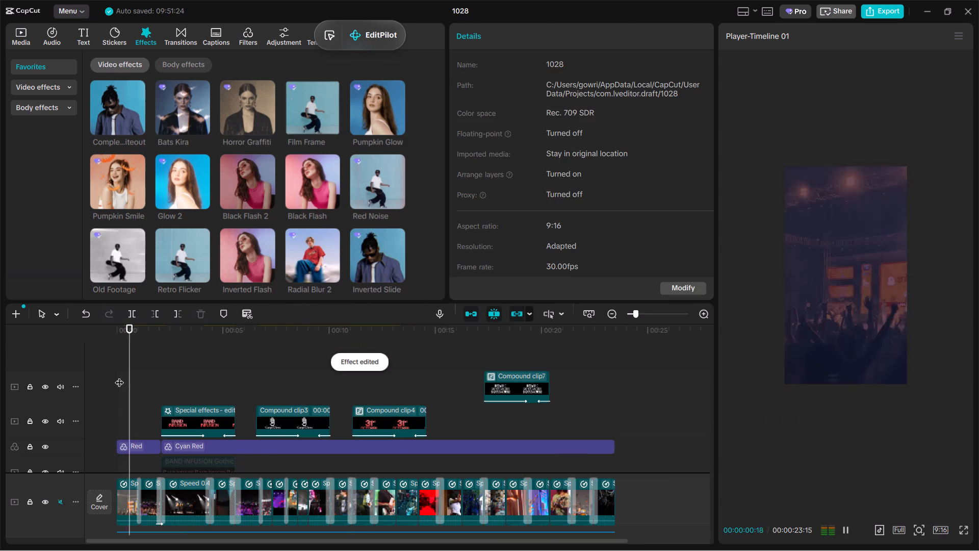
pyautogui.scroll(-3, 195, 398)
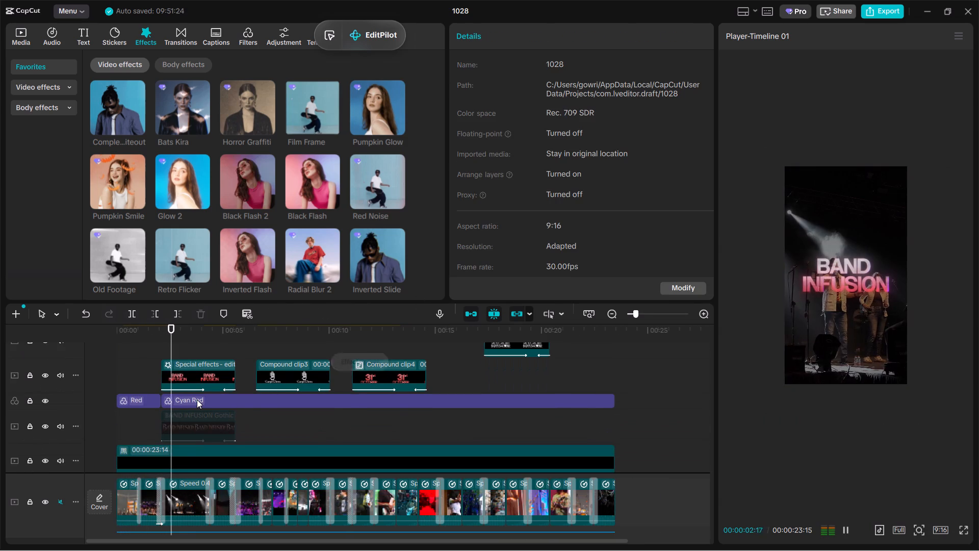
pyautogui.press('space')
# Trim the start of the full-length black overlay clip to 00:00:02:03, where the BAND INFUSION title begins.
pyautogui.click(151, 428)
pyautogui.moveTo(151, 428); pyautogui.dragTo(164, 433)
pyautogui.scroll(-1, 166, 444)
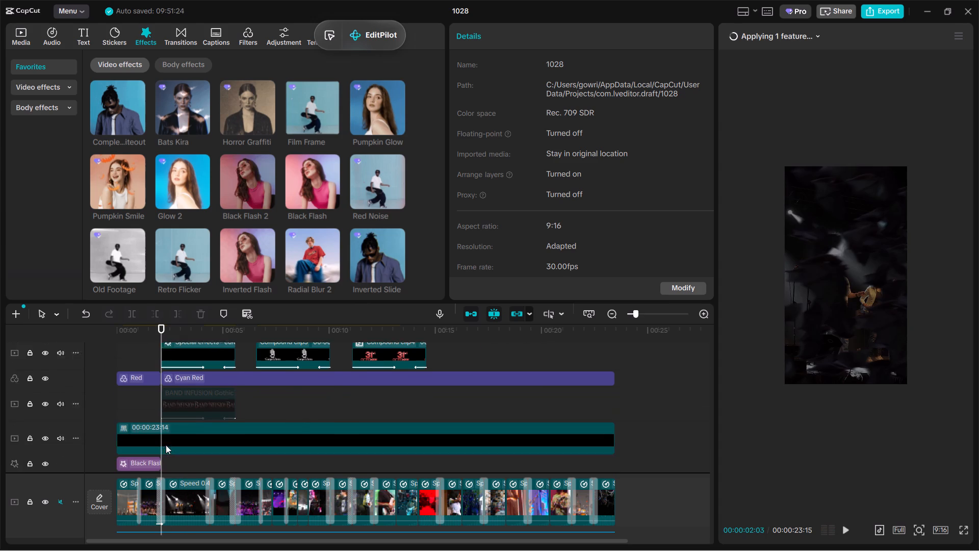
pyautogui.scroll(-1, 166, 445)
pyautogui.click(181, 413)
pyautogui.click(156, 309)
# Play the timeline from 00:00:01:11 to review the trimmed overlay through to the Carpe Diem title.
pyautogui.click(149, 381)
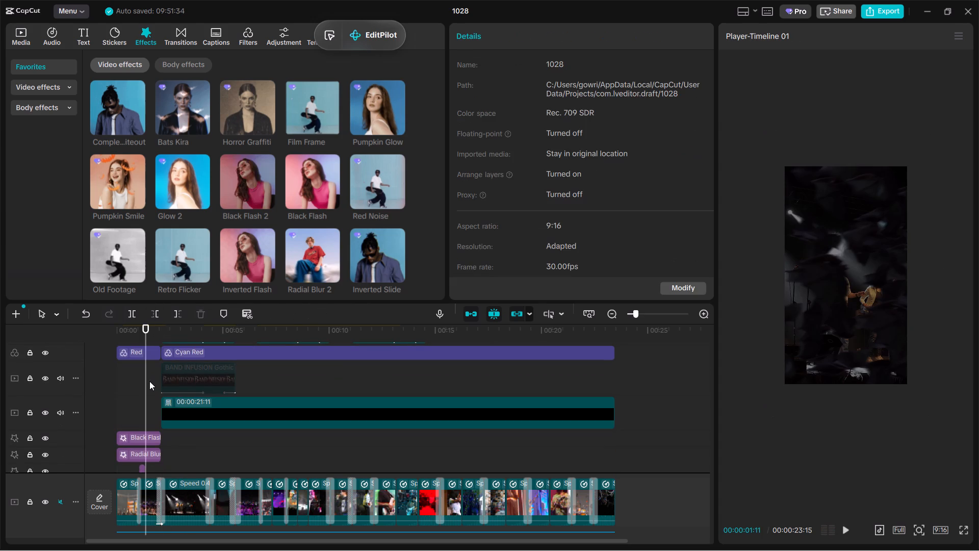
pyautogui.press('space')
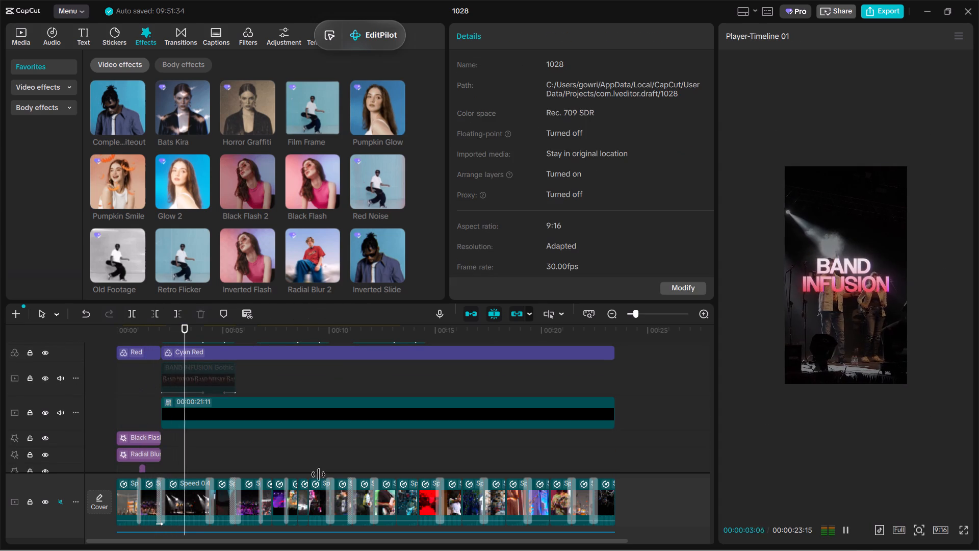
pyautogui.scroll(2, 333, 450)
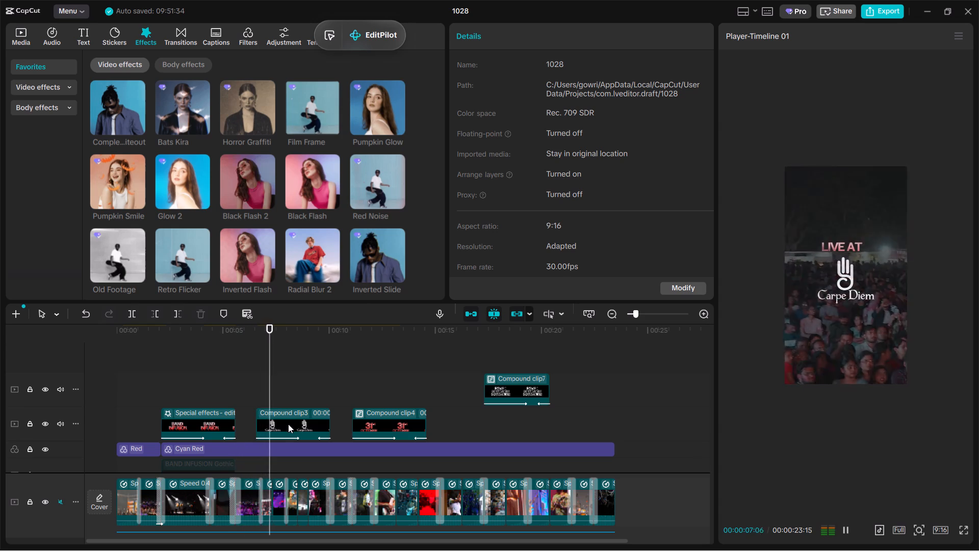
# Apply the Bats Kira effect to Compound clip3, the LIVE AT Carpe Diem title, with Size 22.
pyautogui.click(288, 424)
pyautogui.press('space')
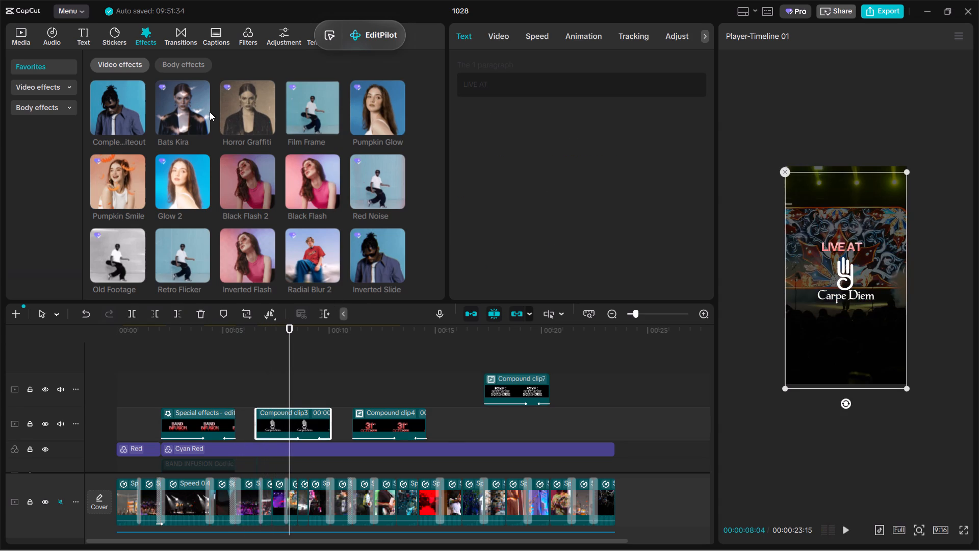
pyautogui.moveTo(189, 108); pyautogui.dragTo(281, 426)
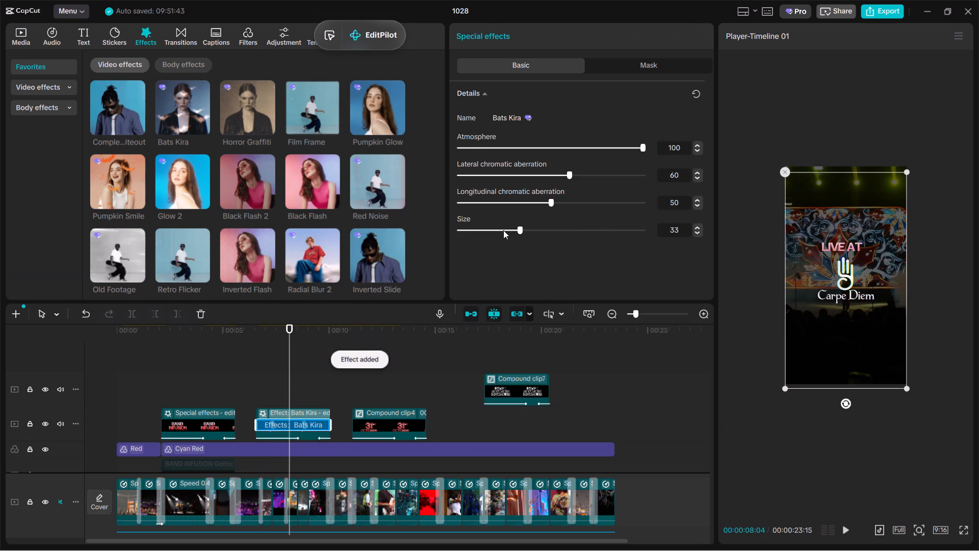
pyautogui.click(503, 231)
pyautogui.click(503, 231)
# Add the Glow 2 effect to the LIVE AT Carpe Diem title with Glow 16 and Size 24.
pyautogui.moveTo(174, 172); pyautogui.dragTo(301, 409)
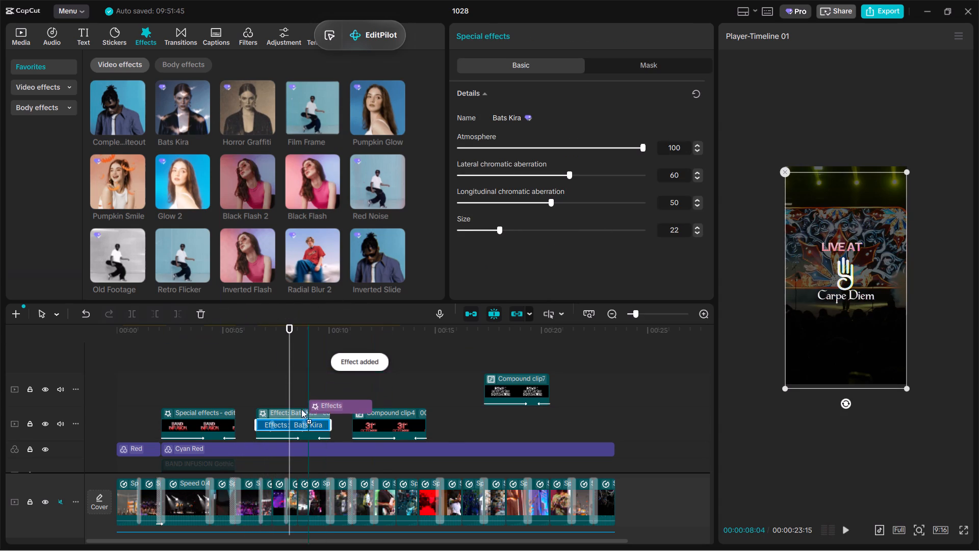
pyautogui.moveTo(301, 409); pyautogui.dragTo(290, 416)
pyautogui.click(496, 146)
pyautogui.moveTo(496, 146); pyautogui.dragTo(487, 146)
pyautogui.click(504, 182)
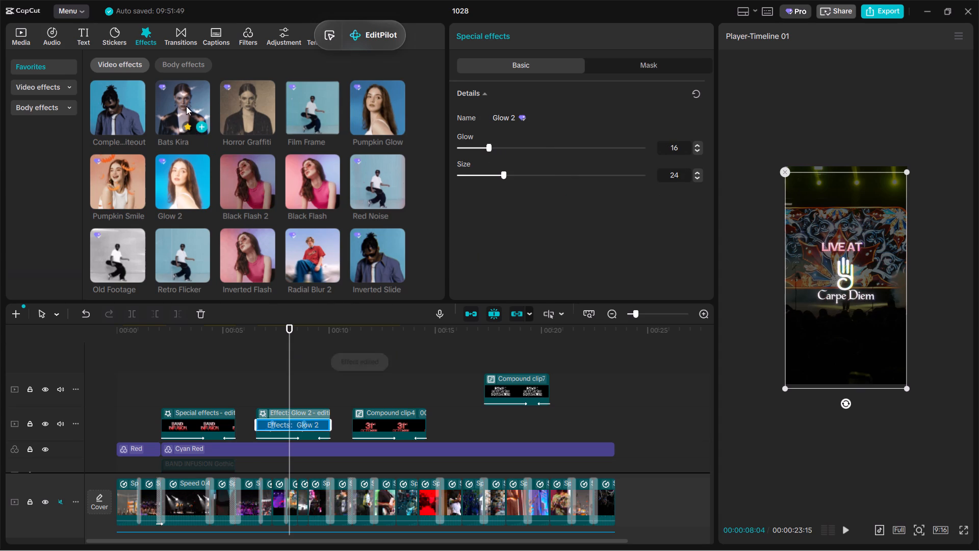
# Apply the Bats Kira effect to Compound clip4, the 31st October title, with Size 17.
pyautogui.moveTo(173, 108); pyautogui.dragTo(386, 416)
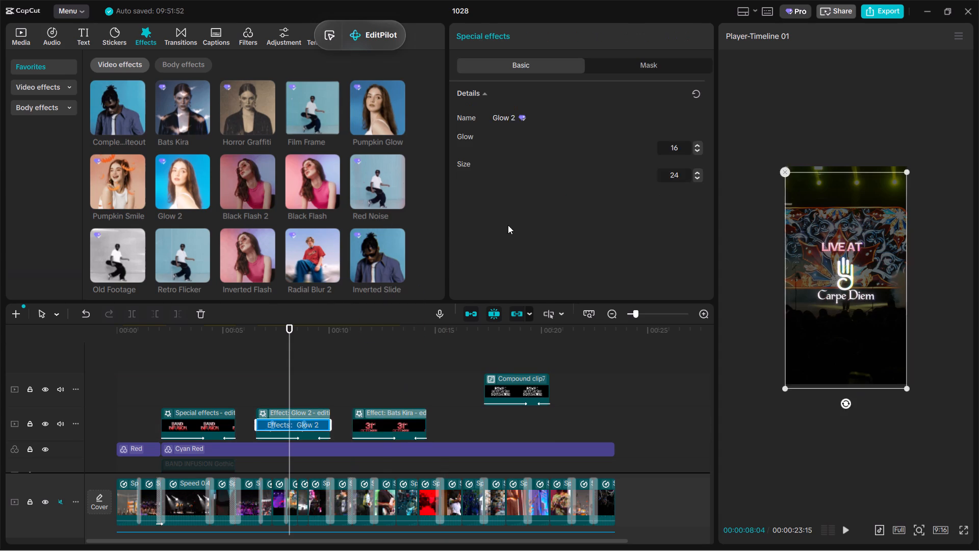
pyautogui.moveTo(501, 221); pyautogui.dragTo(491, 231)
pyautogui.click(491, 231)
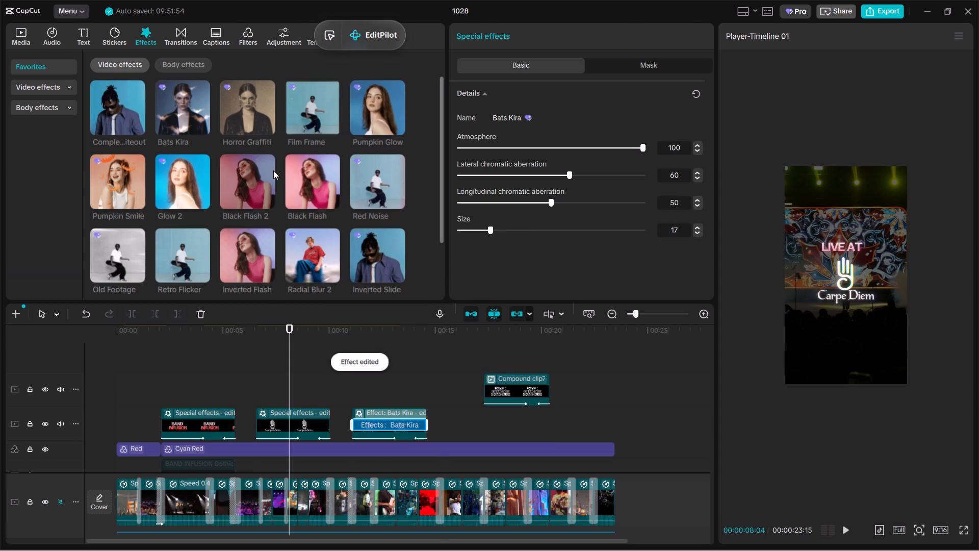
# Add the Glow 2 effect to the 31st October title with Glow 14 and Size 22.
pyautogui.moveTo(174, 180); pyautogui.dragTo(390, 433)
pyautogui.click(499, 176)
pyautogui.click(486, 145)
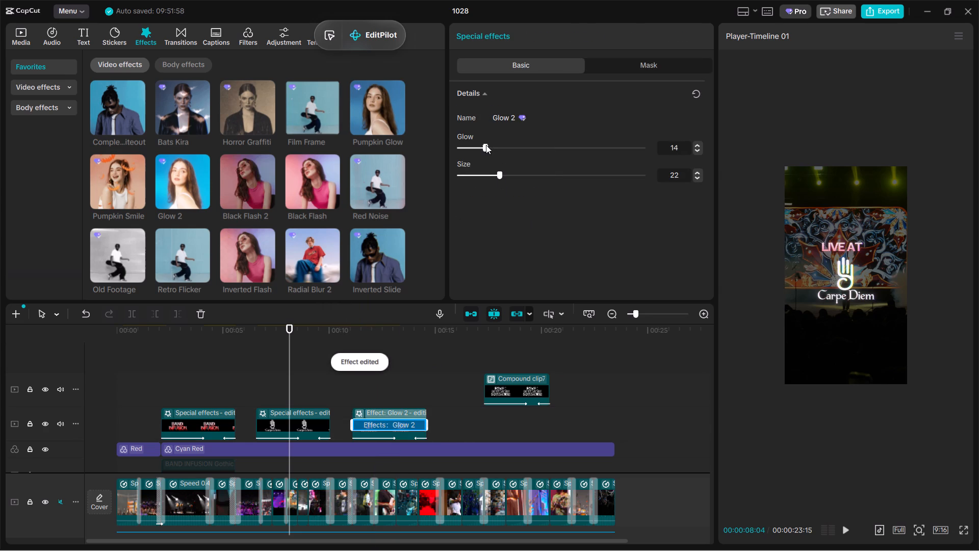
# Apply the Bats Kira effect to Compound clip7, the RSVP title, with Size 20.
pyautogui.moveTo(187, 105); pyautogui.dragTo(508, 381)
pyautogui.moveTo(504, 228); pyautogui.dragTo(496, 229)
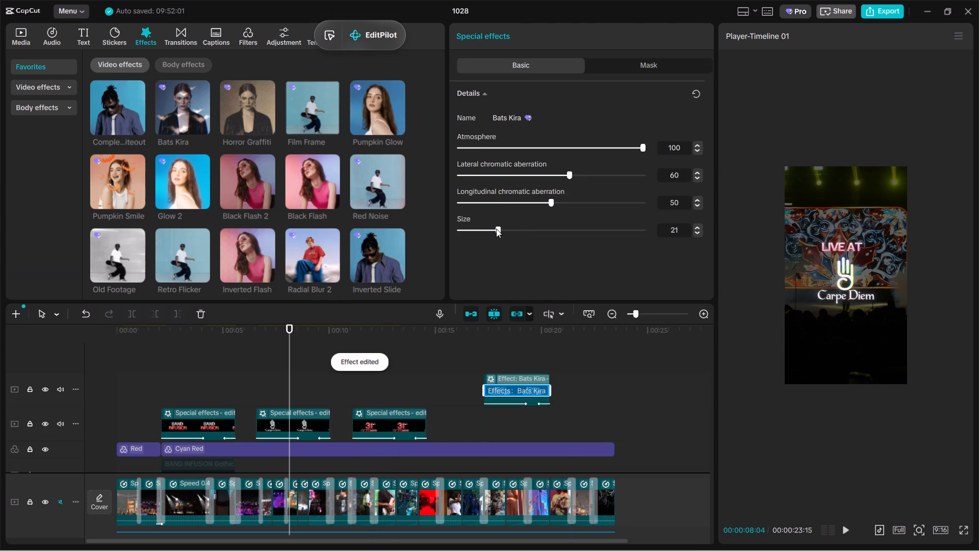
pyautogui.moveTo(496, 229); pyautogui.dragTo(496, 228)
# Add the Glow 2 effect to the RSVP title with Glow 17 and Size 20.
pyautogui.moveTo(183, 174); pyautogui.dragTo(223, 199)
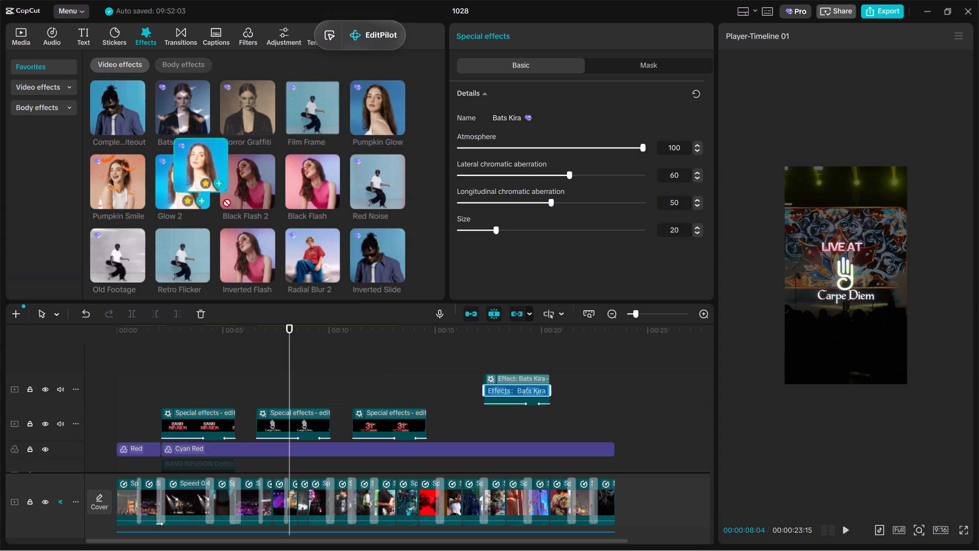
pyautogui.moveTo(223, 199); pyautogui.dragTo(519, 388)
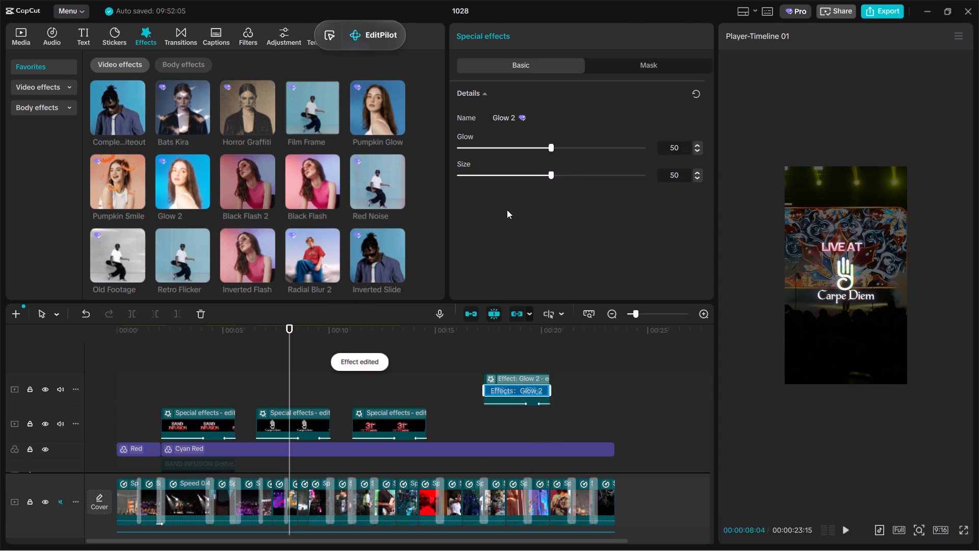
pyautogui.click(490, 167)
pyautogui.click(491, 179)
pyautogui.moveTo(492, 178); pyautogui.dragTo(497, 180)
pyautogui.click(491, 142)
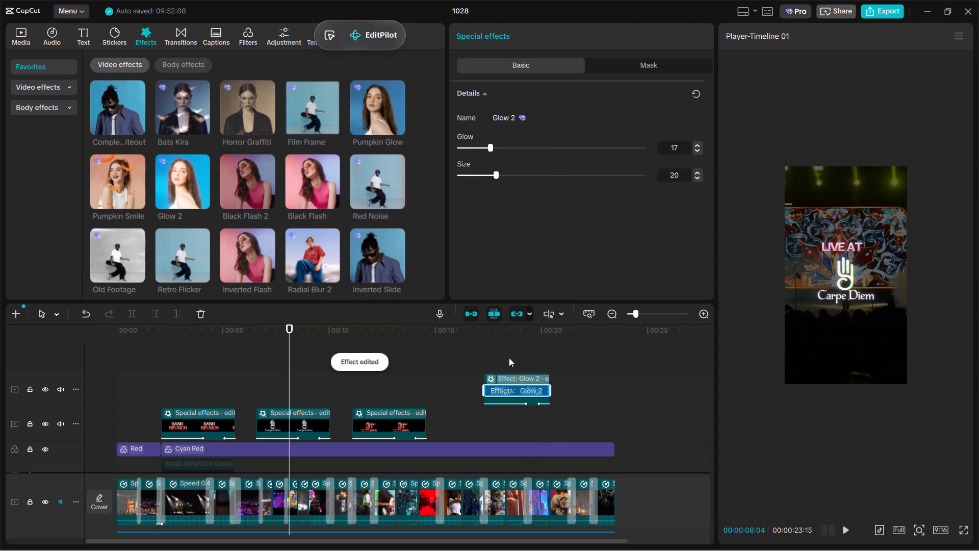
# Play the timeline from the start to review the BAND INFUSION and Carpe Diem titles with their effects.
pyautogui.click(531, 400)
pyautogui.click(532, 423)
pyautogui.moveTo(532, 423); pyautogui.dragTo(153, 438)
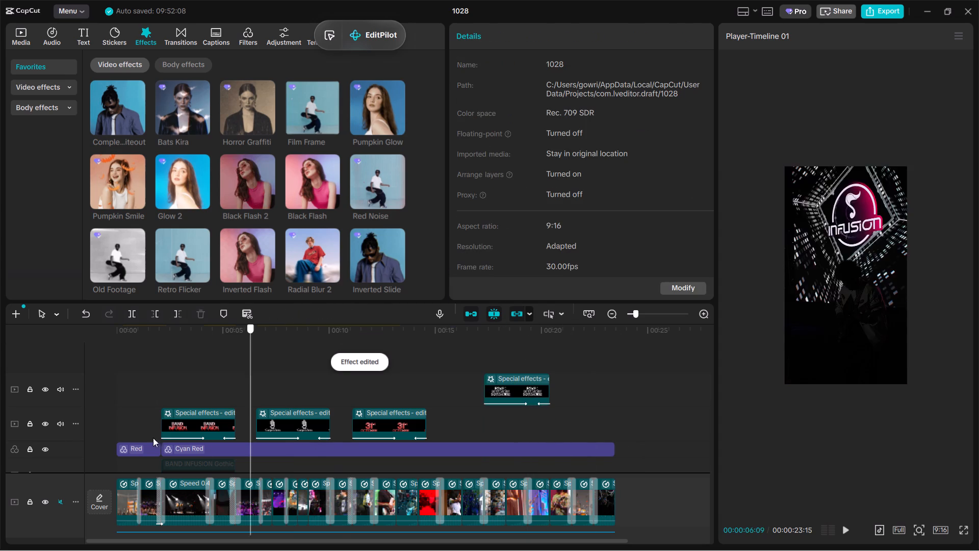
pyautogui.moveTo(153, 438); pyautogui.dragTo(111, 437)
pyautogui.press('space')
pyautogui.scroll(-3, 174, 457)
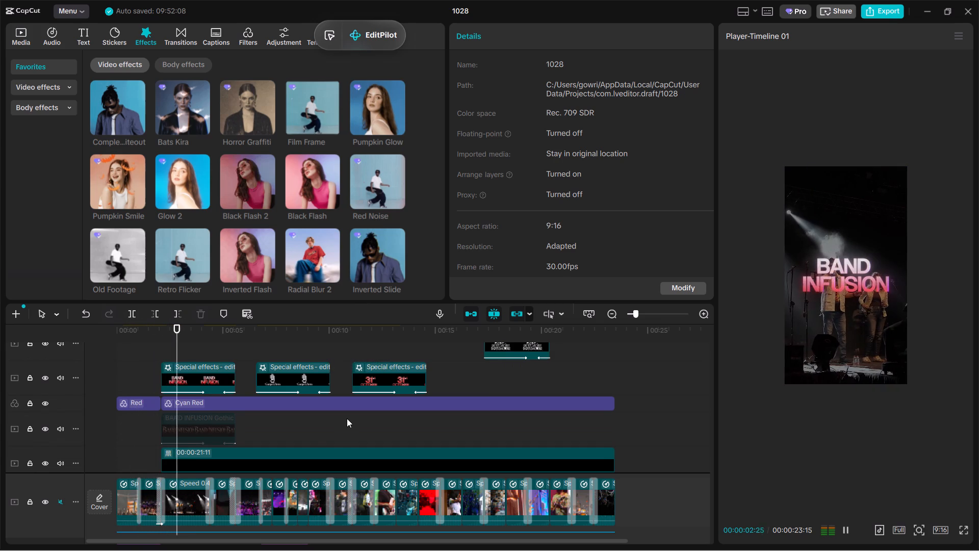
pyautogui.press('space')
# Nudge the LIVE AT Carpe Diem title clip slightly within the frame.
pyautogui.click(298, 370)
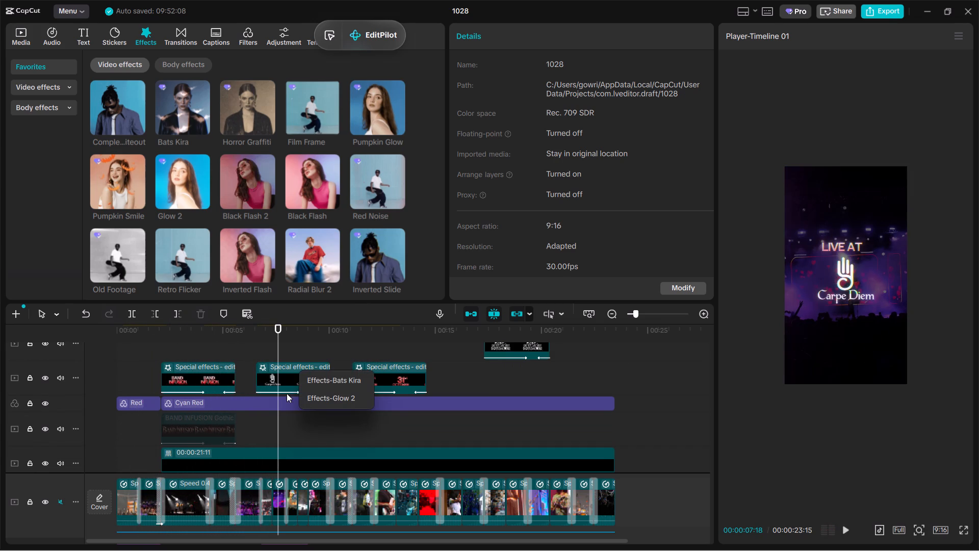
pyautogui.click(291, 371)
pyautogui.click(288, 379)
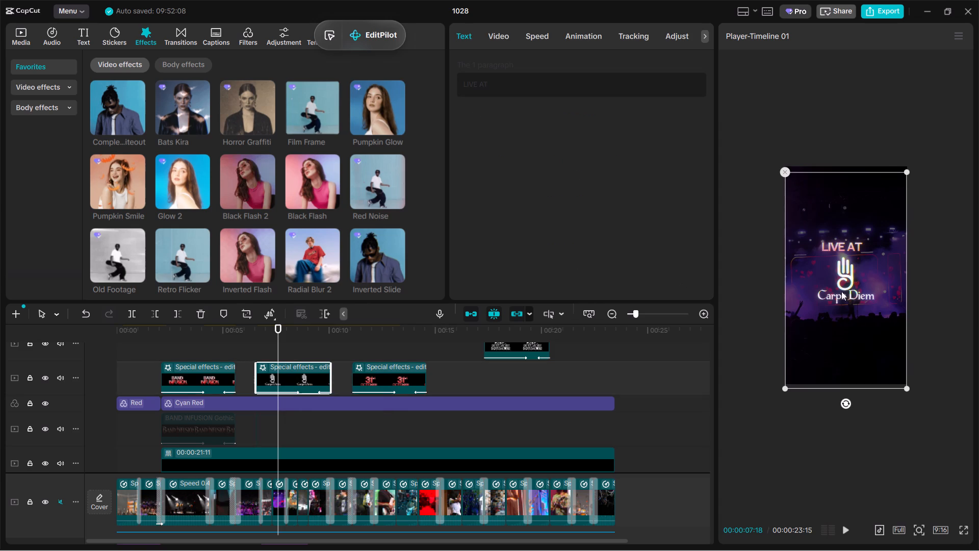
pyautogui.moveTo(847, 296); pyautogui.dragTo(849, 303)
# Play the timeline from about 7 seconds to review the 31st October and RSVP titles and the closing footage.
pyautogui.click(247, 348)
pyautogui.press('space')
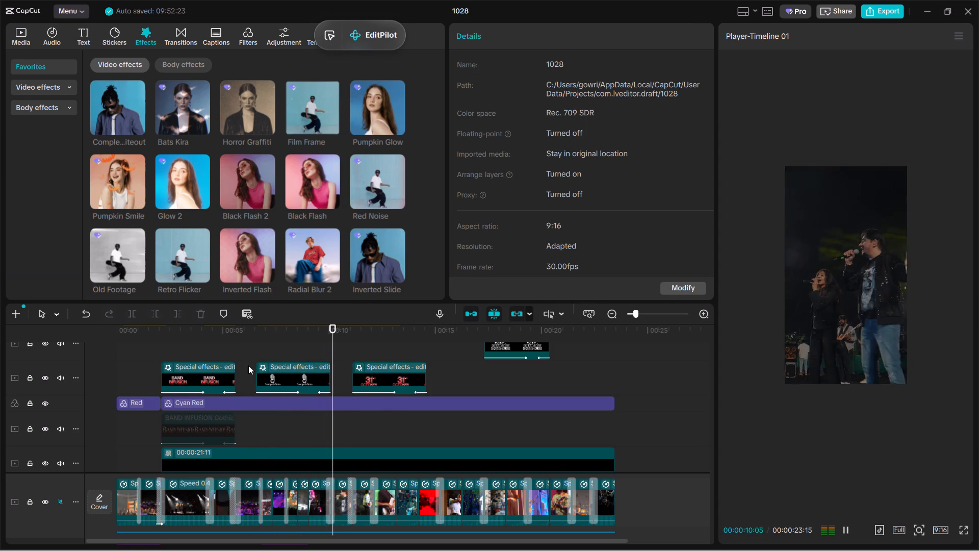
pyautogui.keyDown('ctrl'); pyautogui.scroll(-4, 248, 365); pyautogui.keyUp('ctrl')
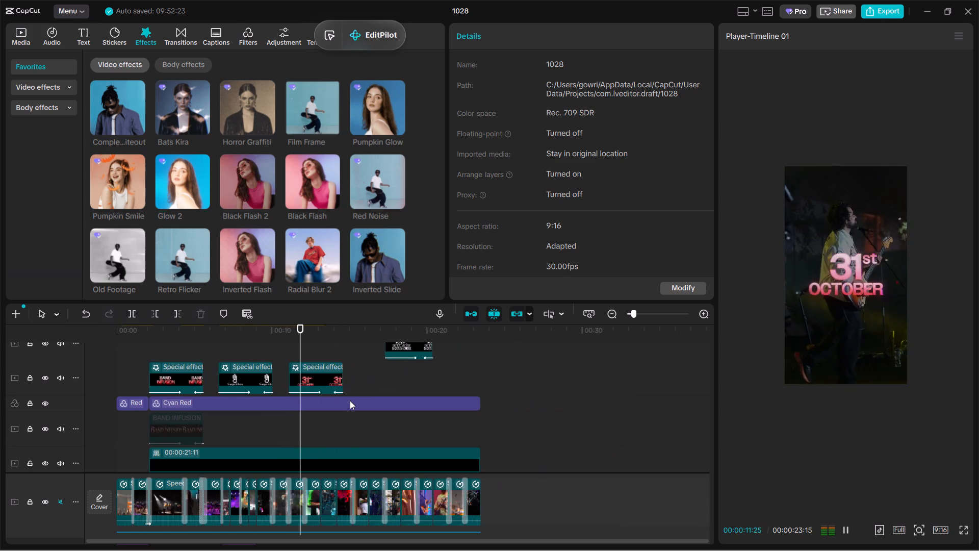
pyautogui.keyDown('ctrl'); pyautogui.scroll(7, 350, 400); pyautogui.keyUp('ctrl')
pyautogui.keyDown('ctrl'); pyautogui.scroll(-3, 350, 395); pyautogui.keyUp('ctrl')
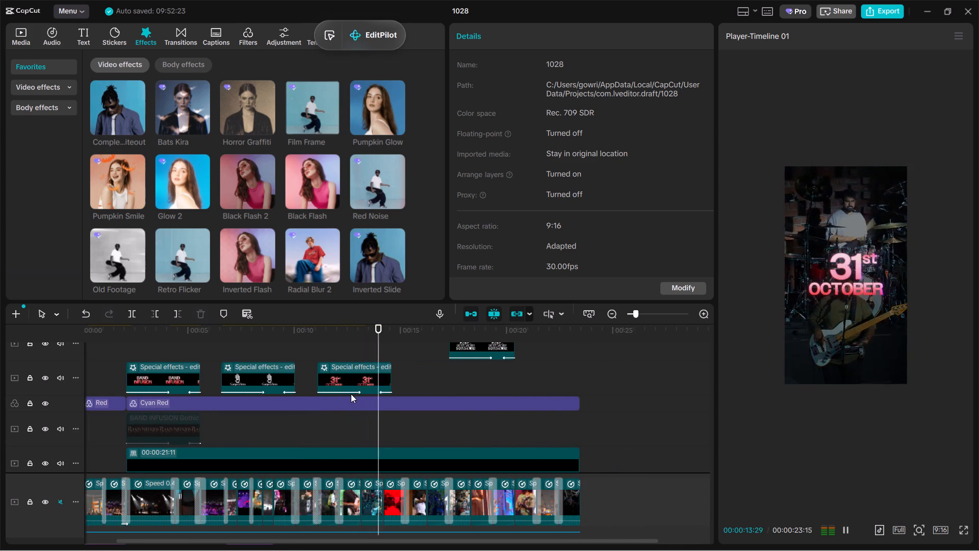
pyautogui.keyDown('ctrl'); pyautogui.scroll(3, 351, 394); pyautogui.keyUp('ctrl')
pyautogui.scroll(1, 494, 380)
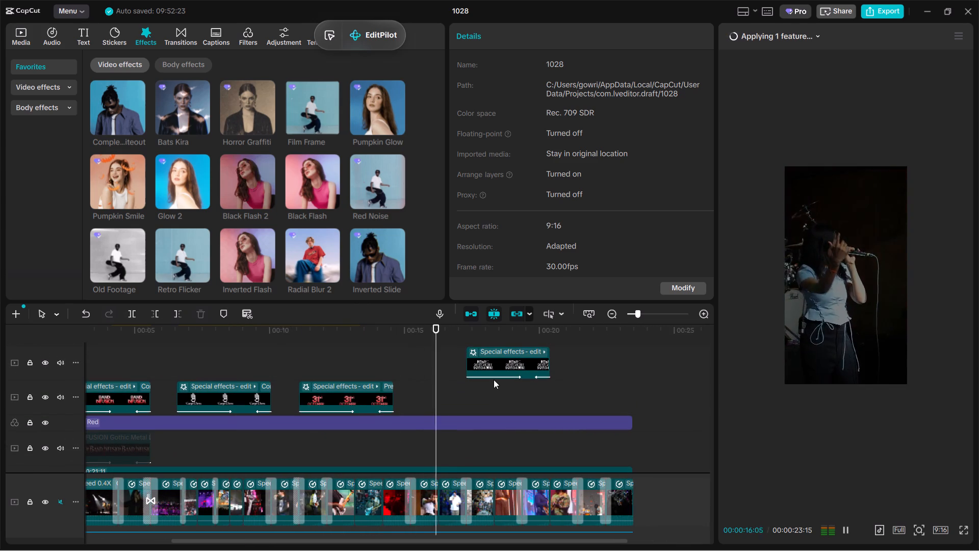
pyautogui.press('space')
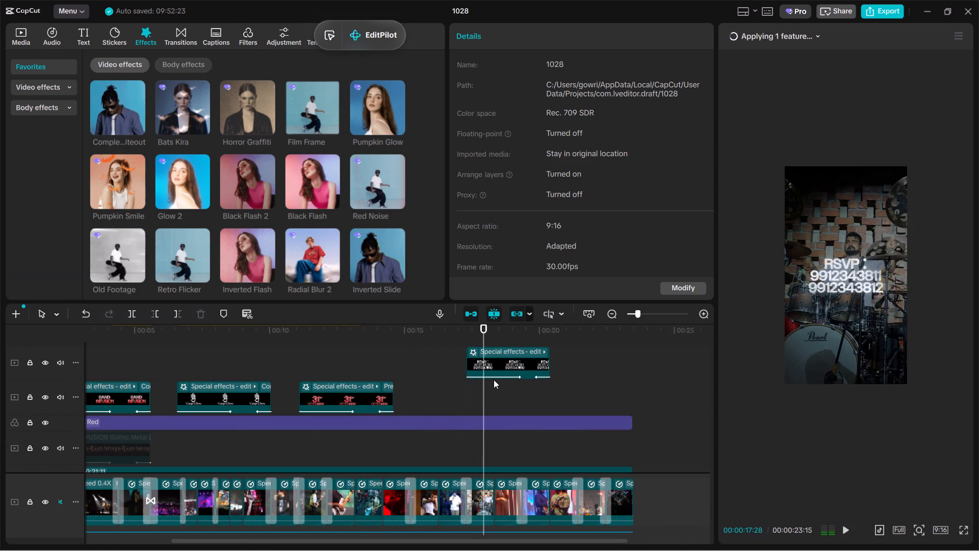
pyautogui.press('space')
pyautogui.keyDown('ctrl'); pyautogui.scroll(-4, 494, 380); pyautogui.keyUp('ctrl')
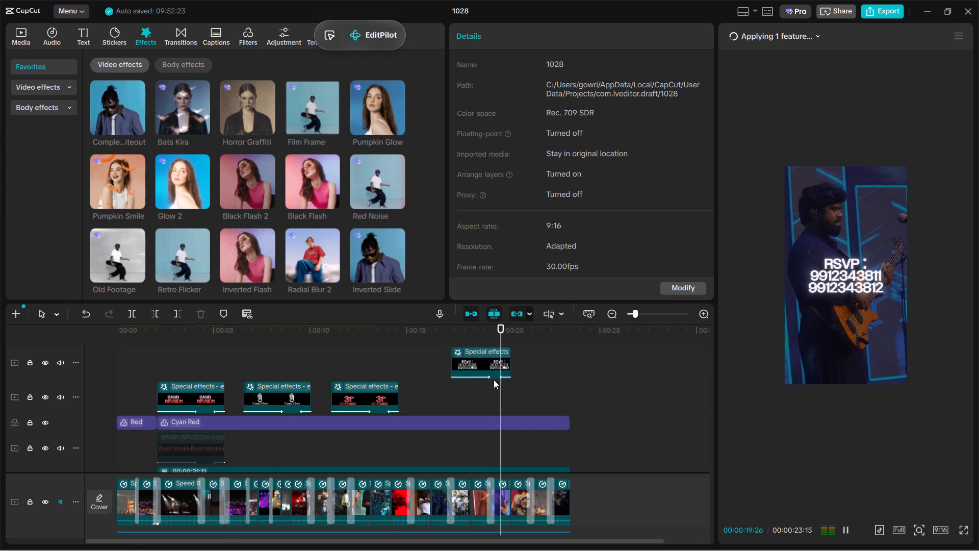
pyautogui.keyDown('ctrl'); pyautogui.scroll(6, 494, 380); pyautogui.keyUp('ctrl')
pyautogui.scroll(-1, 494, 373)
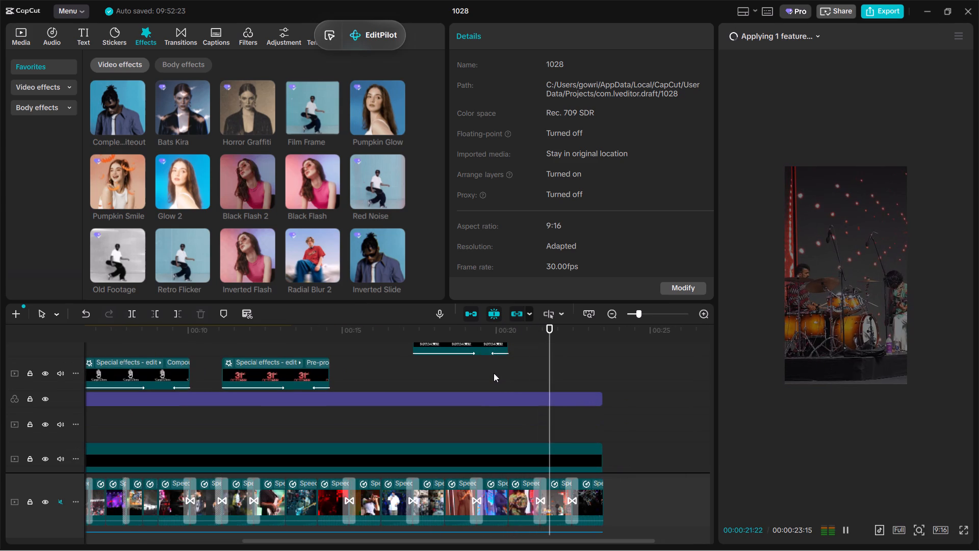
pyautogui.scroll(-2, 494, 373)
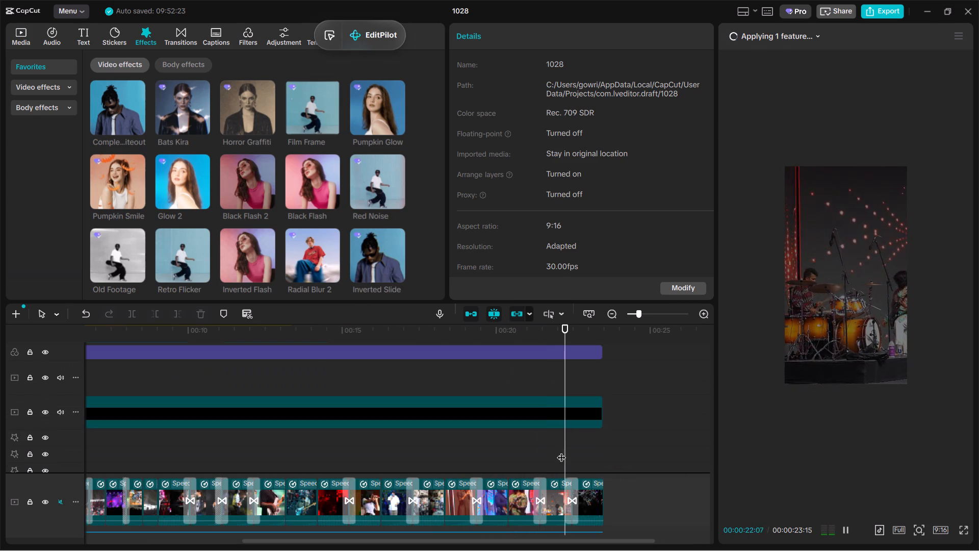
# Replay the last seconds of the video, from the RSVP title through to the end.
pyautogui.click(561, 451)
pyautogui.moveTo(561, 451); pyautogui.dragTo(543, 462)
pyautogui.scroll(2, 542, 462)
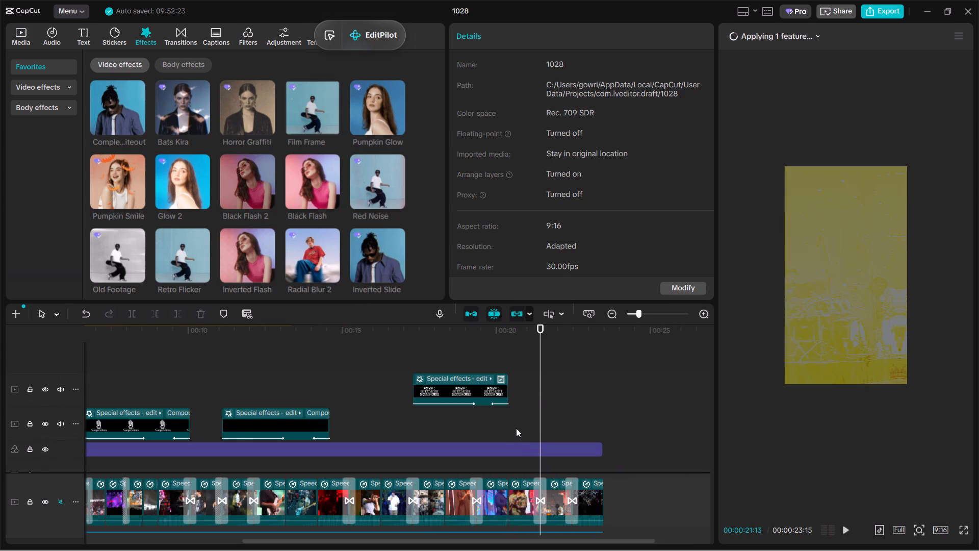
pyautogui.click(482, 420)
pyautogui.press('space')
pyautogui.scroll(-2, 553, 427)
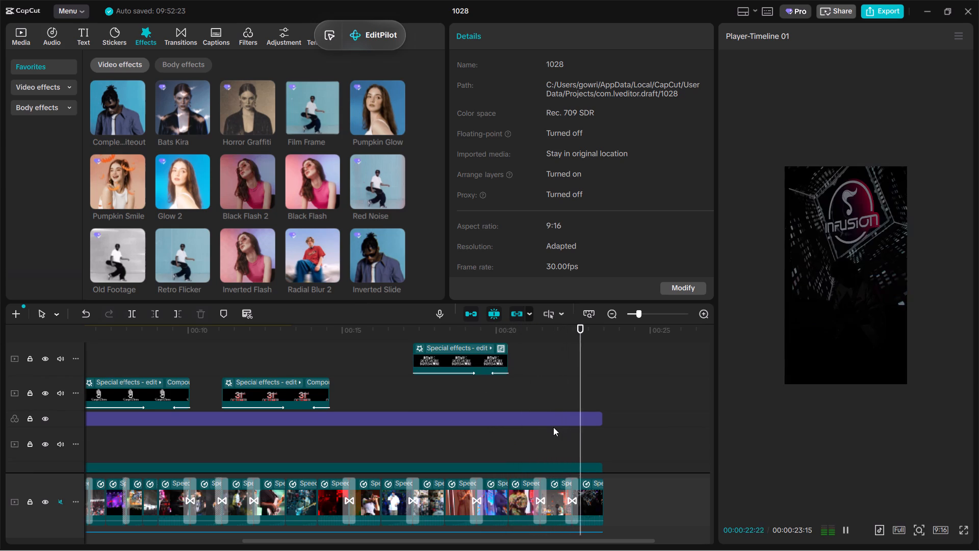
pyautogui.scroll(-1, 586, 468)
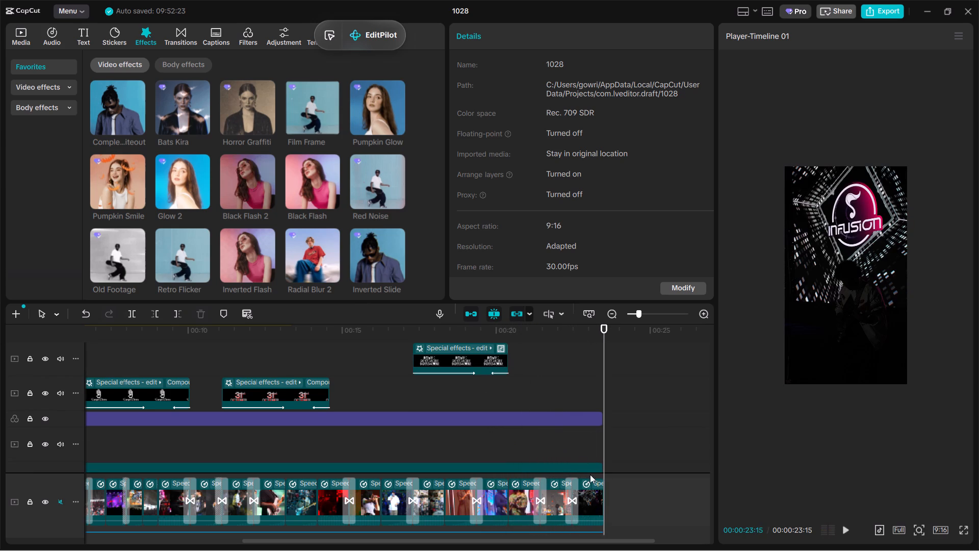
# Apply the Fade Out exit animation to the last footage clip on the main track.
pyautogui.scroll(-1, 590, 474)
pyautogui.click(595, 463)
pyautogui.scroll(-1, 595, 463)
pyautogui.click(585, 33)
pyautogui.scroll(-1, 610, 99)
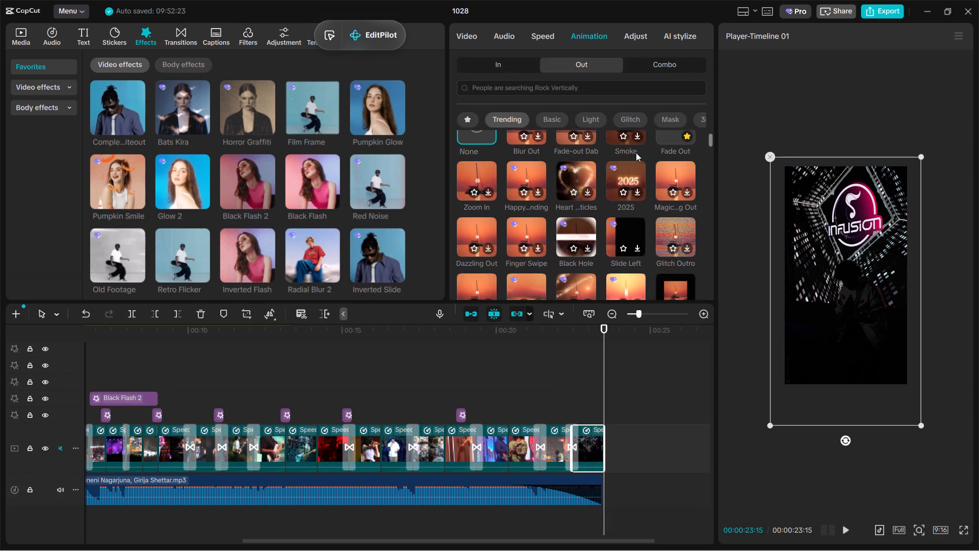
pyautogui.scroll(-1, 667, 148)
pyautogui.scroll(4, 676, 164)
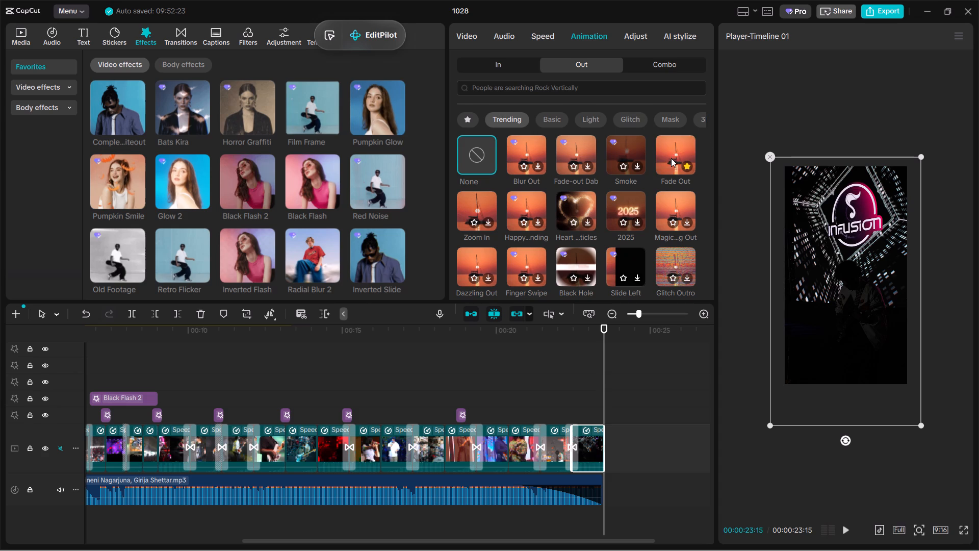
pyautogui.click(672, 158)
# Add InfusionLogo.png on the track above the BAND INFUSION title and trim it to the title's length.
pyautogui.click(571, 397)
pyautogui.moveTo(571, 397); pyautogui.dragTo(358, 403)
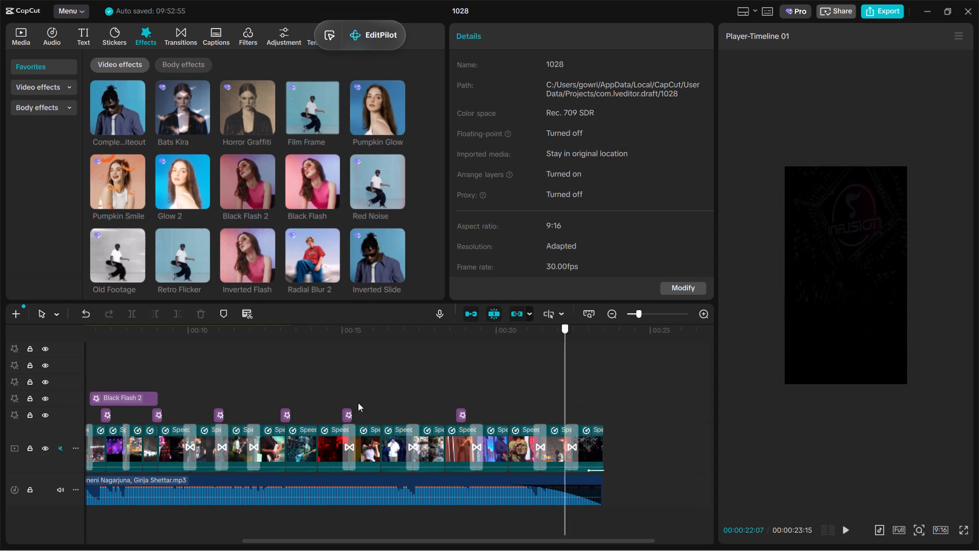
pyautogui.moveTo(358, 403); pyautogui.dragTo(0, 403)
pyautogui.scroll(5, 170, 388)
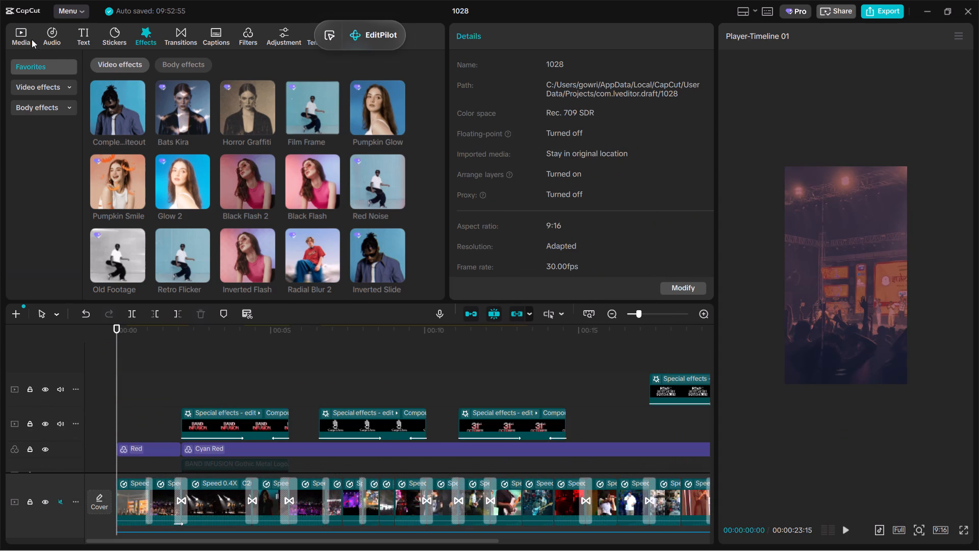
pyautogui.click(21, 36)
pyautogui.scroll(20, 214, 200)
pyautogui.scroll(20, 214, 200)
pyautogui.scroll(8, 214, 200)
pyautogui.scroll(-7, 213, 200)
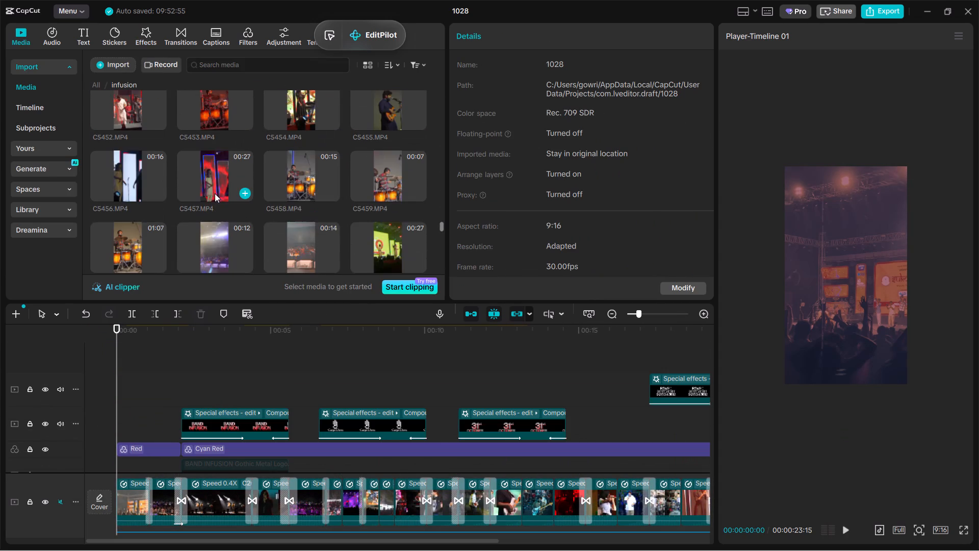
pyautogui.scroll(-8, 215, 192)
pyautogui.moveTo(223, 159); pyautogui.dragTo(178, 389)
pyautogui.moveTo(336, 391); pyautogui.dragTo(285, 391)
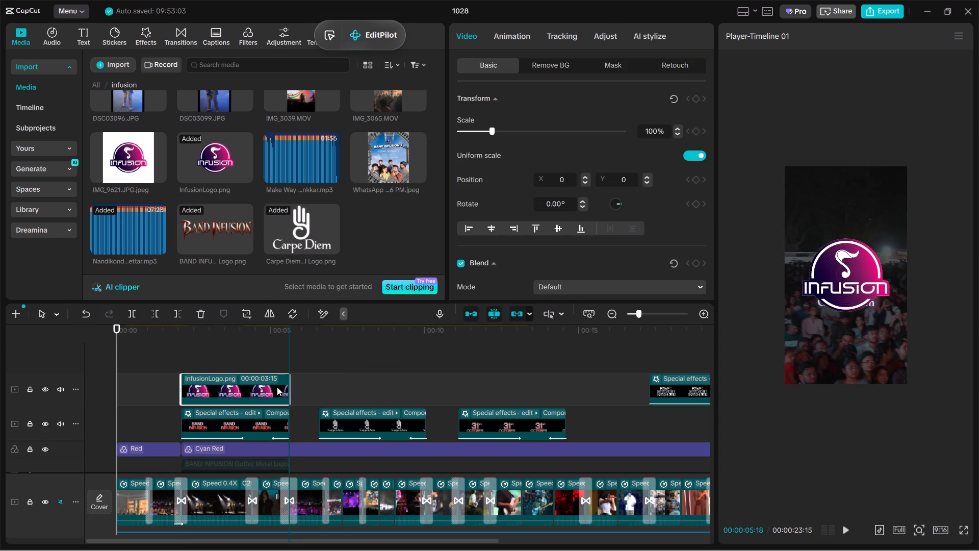
# Move the logo clip directly after the RSVP title on the same track and trim its end to the video's end.
pyautogui.click(220, 347)
pyautogui.click(235, 386)
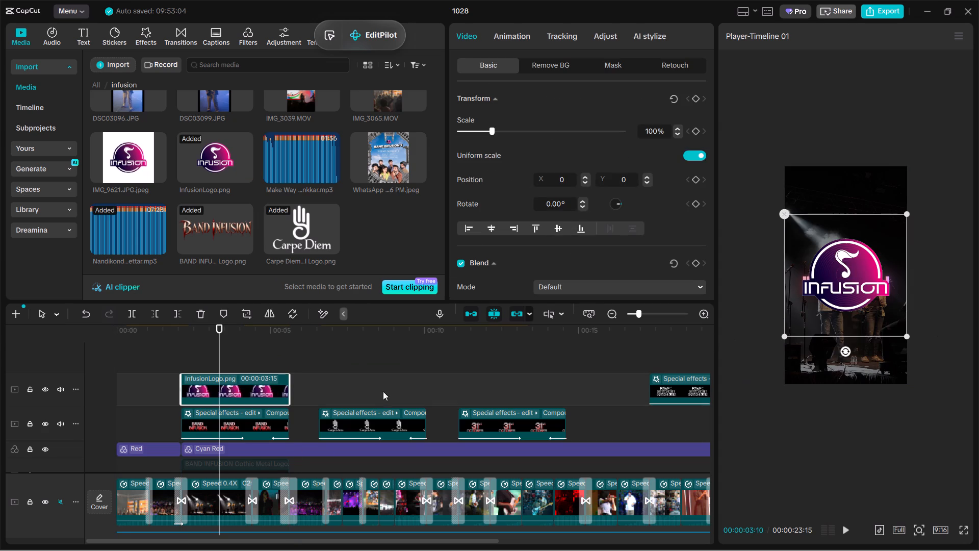
pyautogui.moveTo(246, 387); pyautogui.dragTo(606, 403)
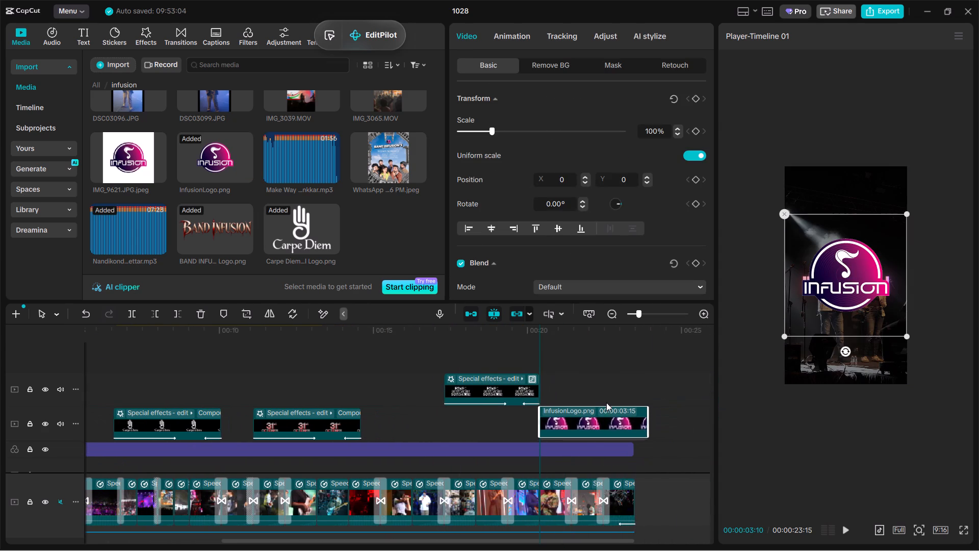
pyautogui.moveTo(606, 403); pyautogui.dragTo(606, 389)
pyautogui.moveTo(649, 385); pyautogui.dragTo(629, 386)
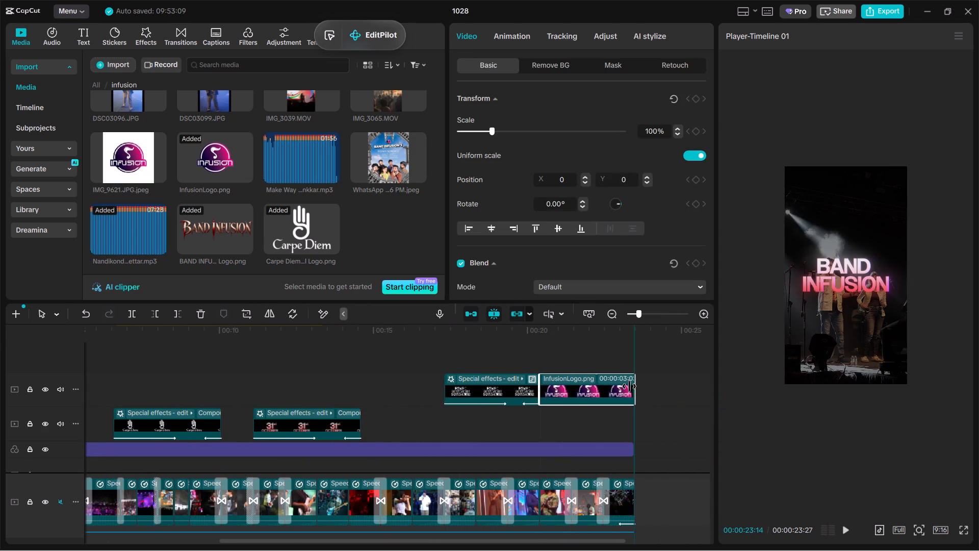
# Scale the Infusion logo to 73% and shift it slightly down in the frame to Y -96.
pyautogui.click(574, 413)
pyautogui.moveTo(575, 414); pyautogui.dragTo(582, 419)
pyautogui.click(596, 391)
pyautogui.moveTo(904, 334); pyautogui.dragTo(882, 312)
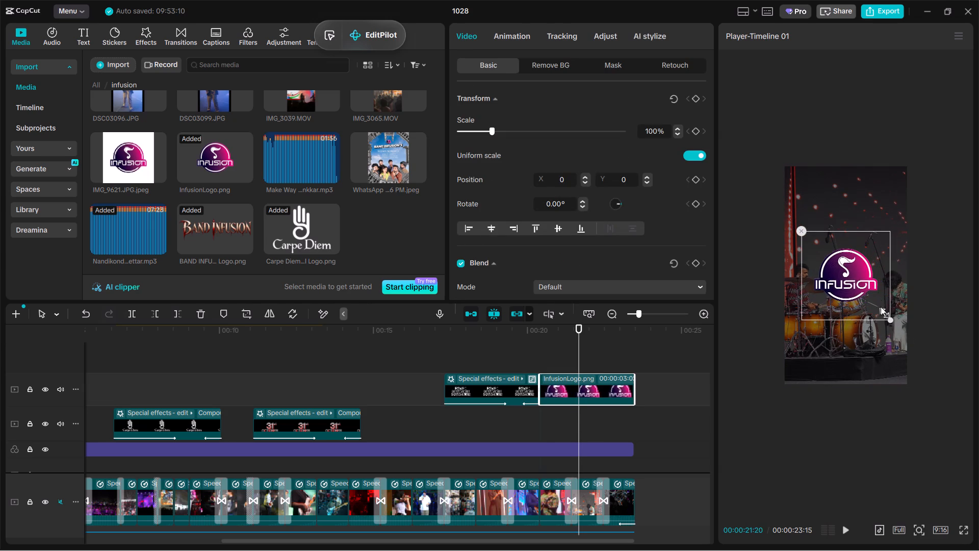
pyautogui.moveTo(871, 288); pyautogui.dragTo(872, 293)
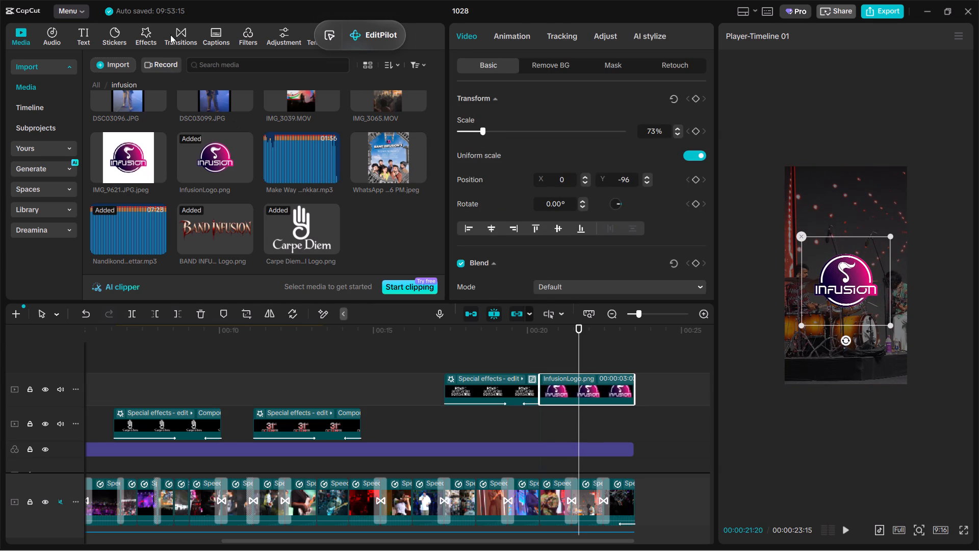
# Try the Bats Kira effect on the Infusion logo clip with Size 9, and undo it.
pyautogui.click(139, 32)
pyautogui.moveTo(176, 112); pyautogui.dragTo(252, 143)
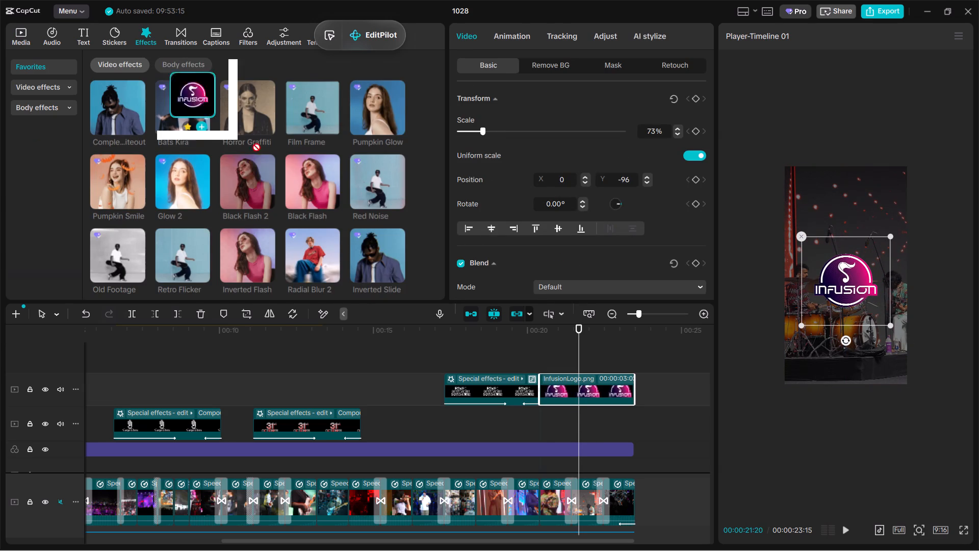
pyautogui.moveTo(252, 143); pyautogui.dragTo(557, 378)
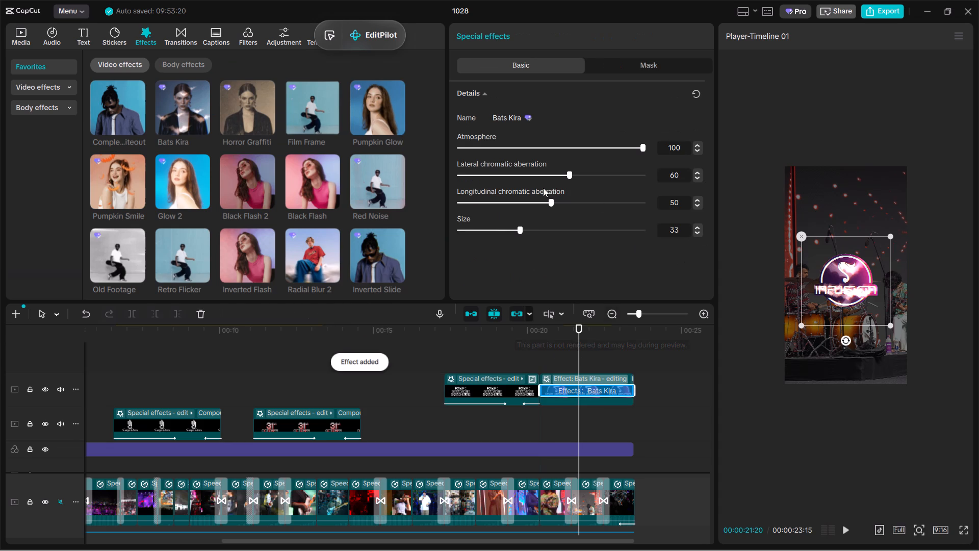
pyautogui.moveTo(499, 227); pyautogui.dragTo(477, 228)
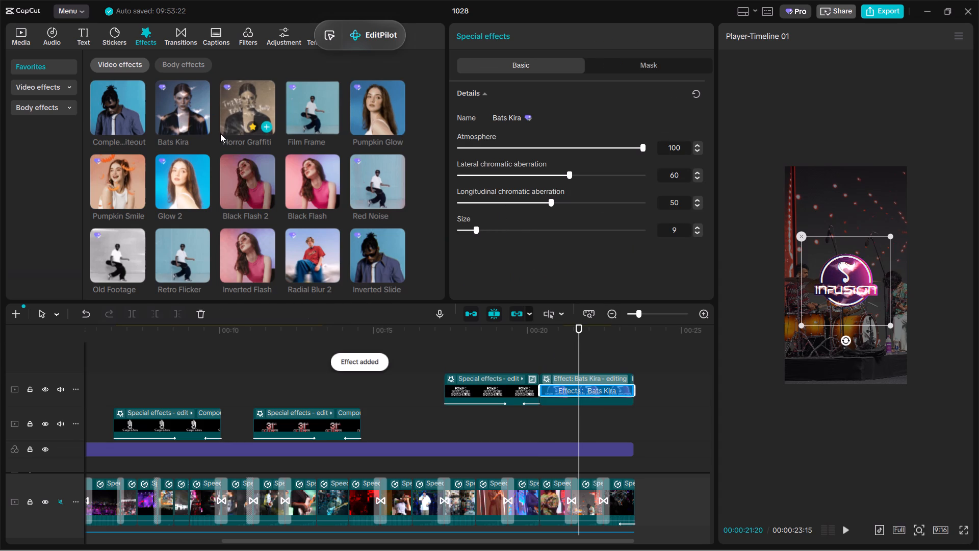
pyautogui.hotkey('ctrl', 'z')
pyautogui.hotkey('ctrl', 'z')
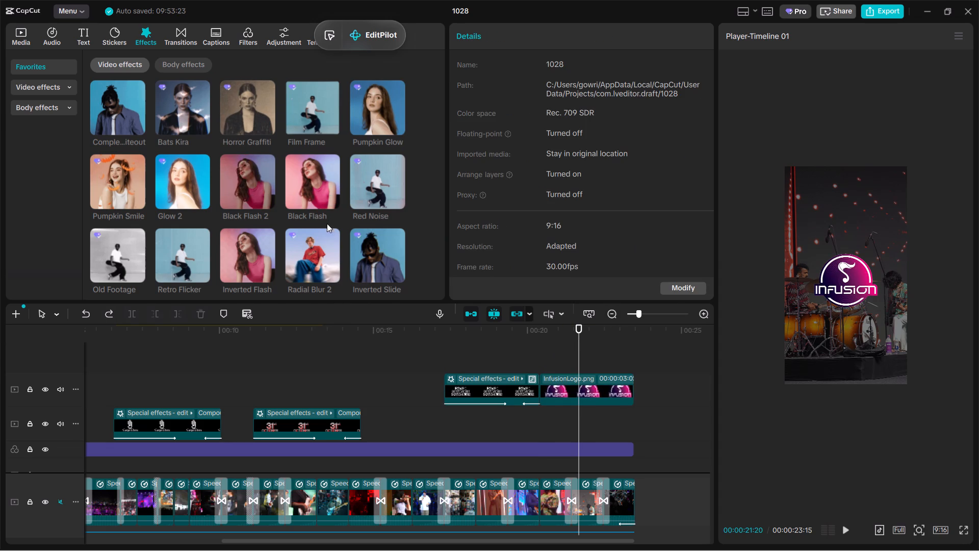
# Add the Glow 2 effect to the Infusion logo clip with Glow 15 and Size 29.
pyautogui.moveTo(184, 181); pyautogui.dragTo(573, 377)
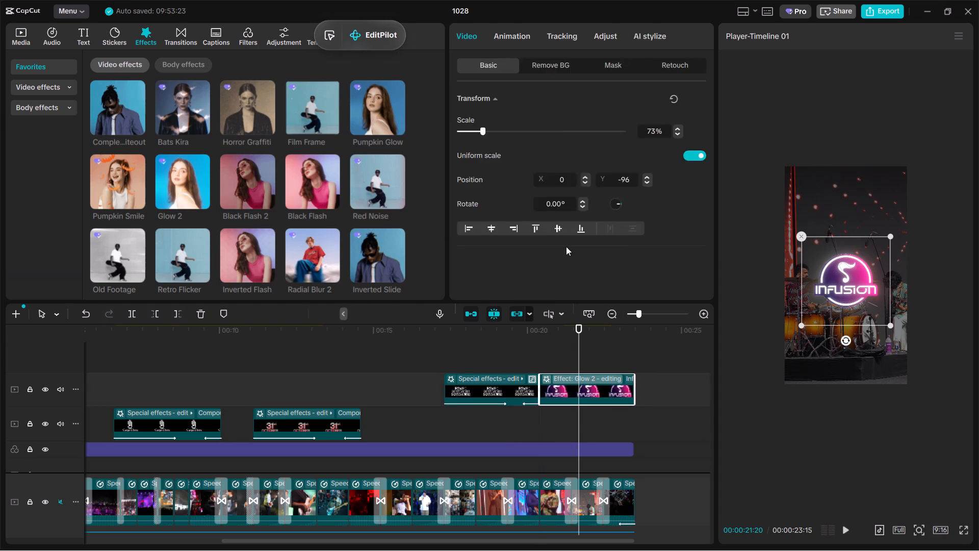
pyautogui.click(512, 176)
pyautogui.click(487, 149)
pyautogui.click(591, 399)
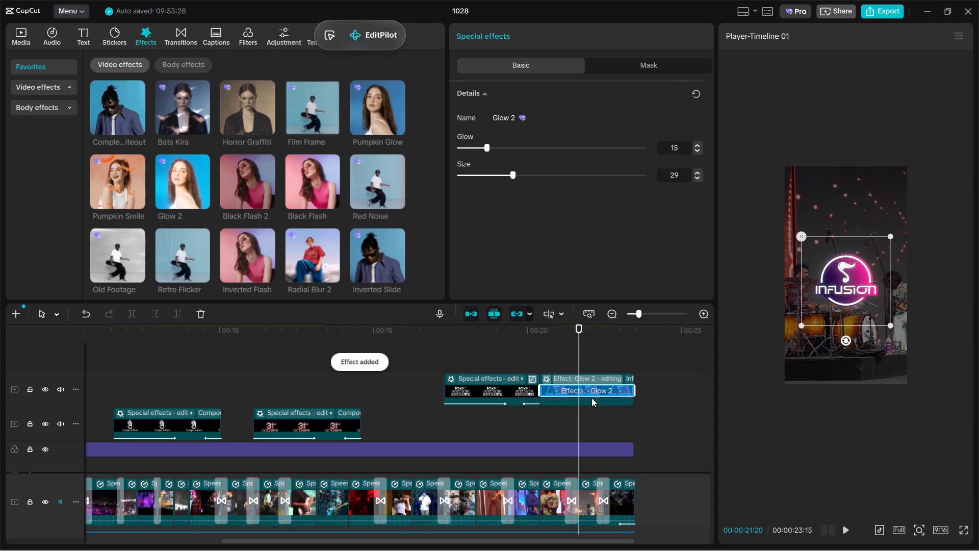
# Give the logo clip a Fade Out exit and an Inky Smoke entrance animation, and play the ending to check it.
pyautogui.click(586, 369)
pyautogui.click(580, 390)
pyautogui.click(528, 44)
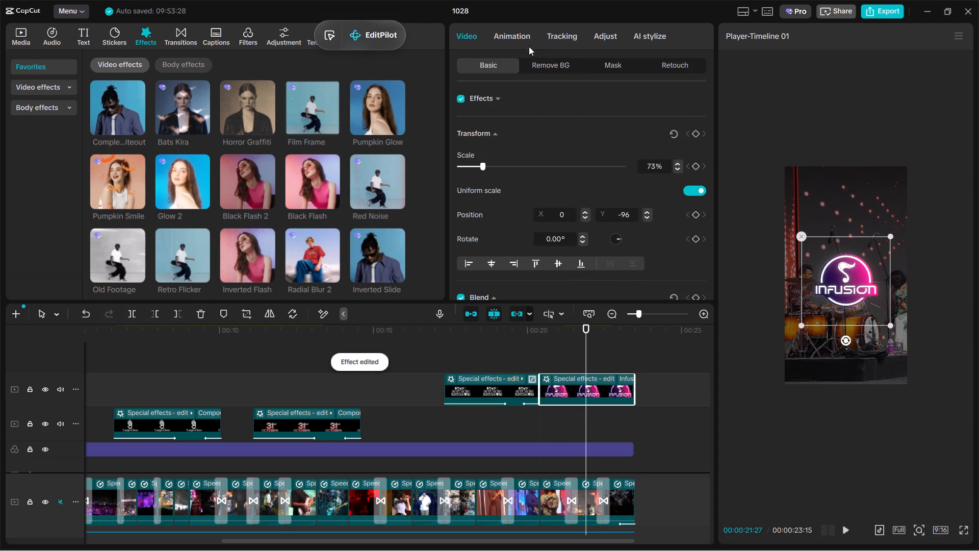
pyautogui.click(672, 165)
pyautogui.click(501, 67)
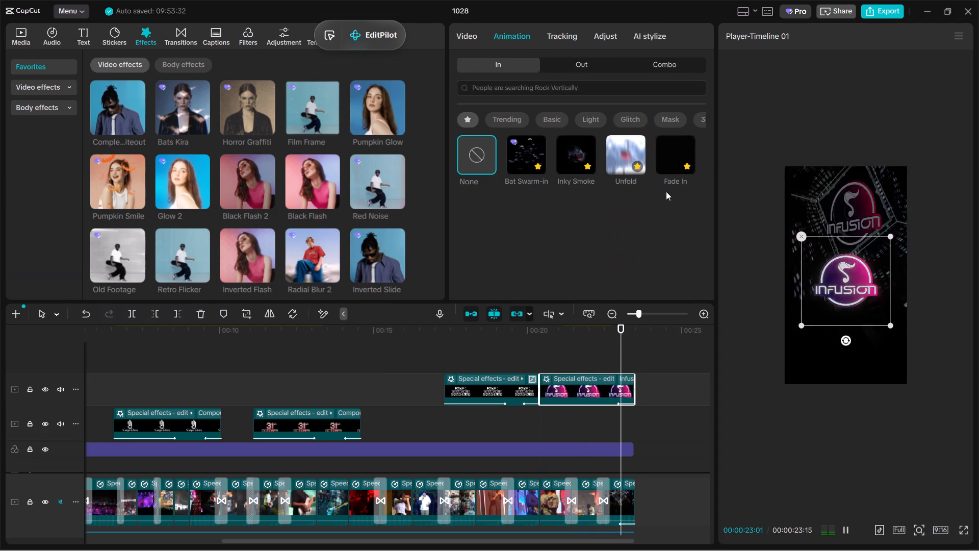
pyautogui.click(586, 146)
pyautogui.click(537, 412)
pyautogui.press('space')
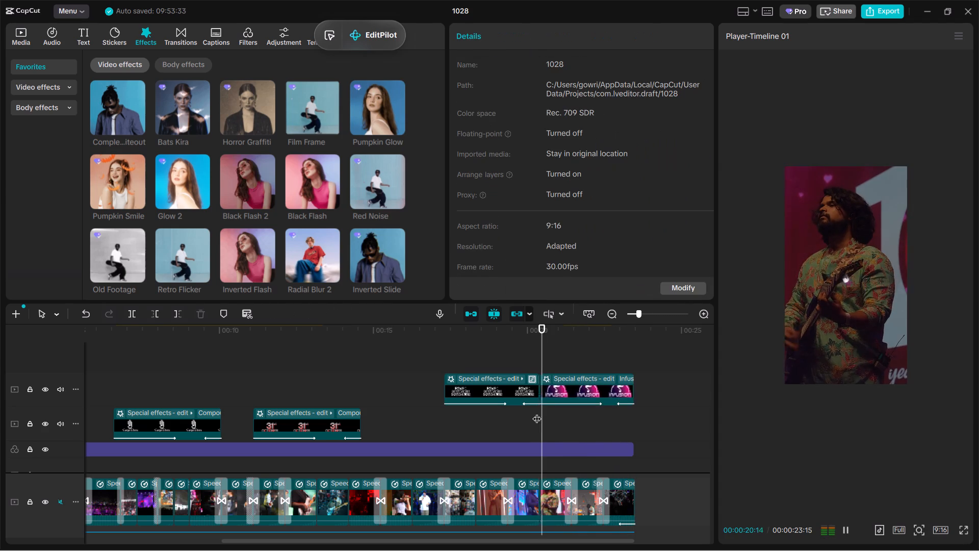
pyautogui.keyDown('ctrl'); pyautogui.scroll(-5, 537, 412); pyautogui.keyUp('ctrl')
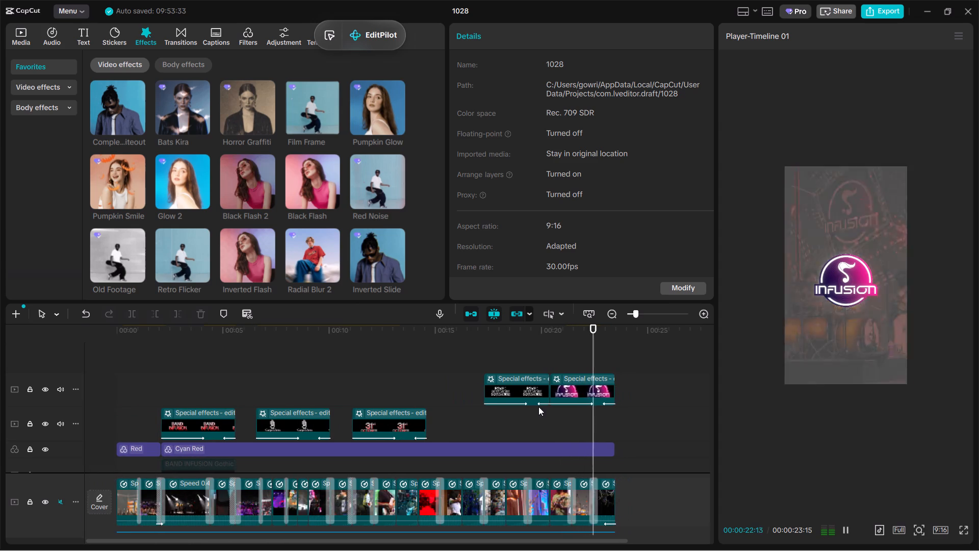
pyautogui.keyDown('ctrl'); pyautogui.scroll(-2, 539, 405); pyautogui.keyUp('ctrl')
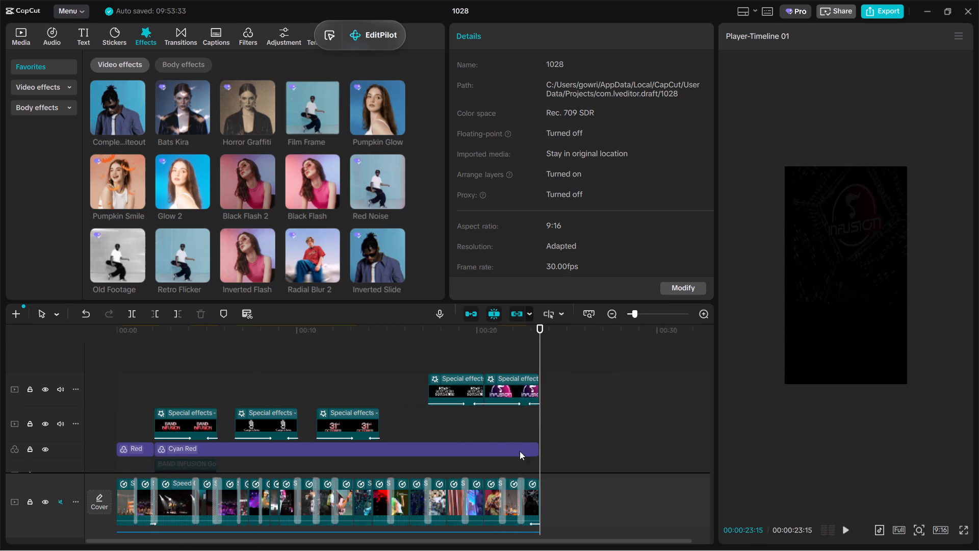
# Keyframe the music volume from 0.0 dB at 00:00:22:07 down to about -11.3 dB at 00:00:23:08.
pyautogui.scroll(-4, 522, 463)
pyautogui.click(517, 532)
pyautogui.click(521, 502)
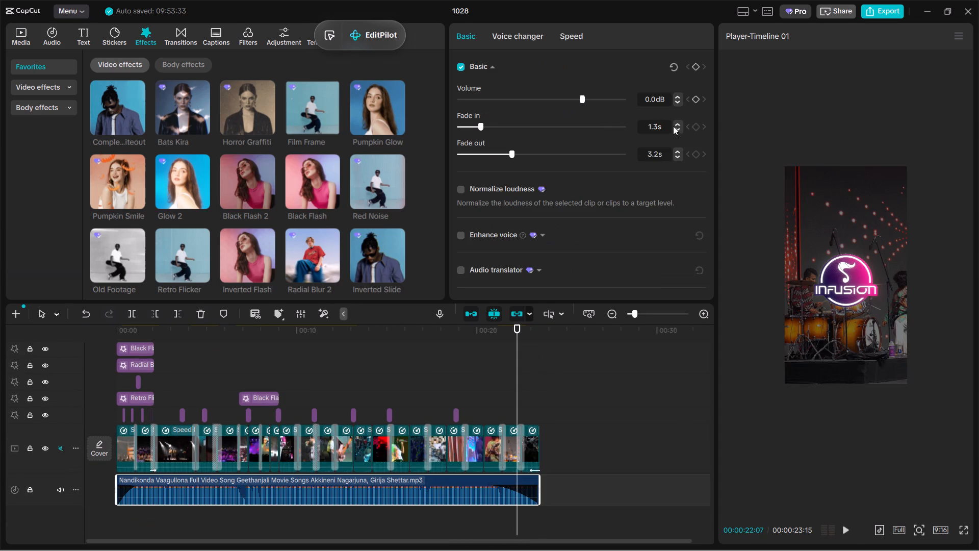
pyautogui.click(694, 64)
pyautogui.press('space')
pyautogui.press('space')
pyautogui.moveTo(571, 103); pyautogui.dragTo(557, 107)
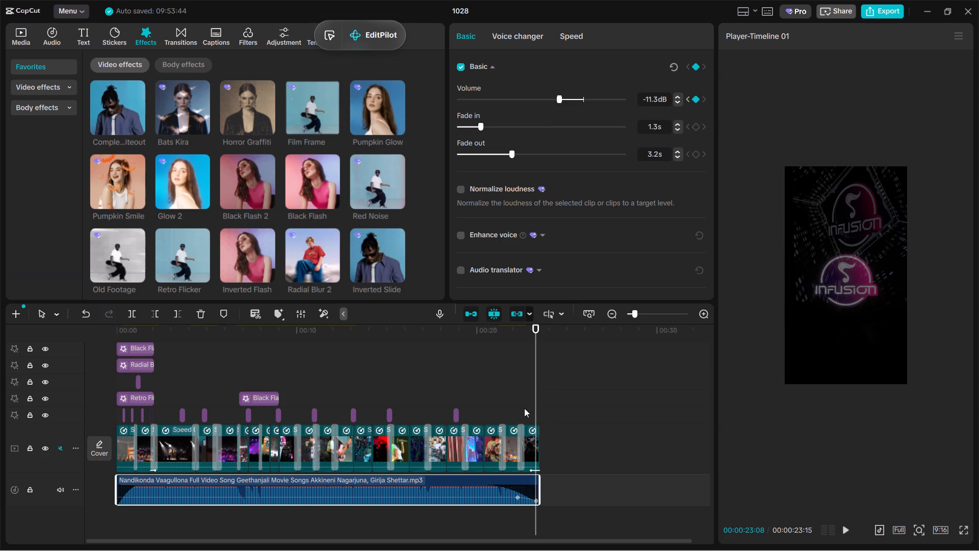
# Add a music volume keyframe of about -12.2 dB at 00:00:22:21, within the closing fade.
pyautogui.moveTo(538, 408); pyautogui.dragTo(529, 399)
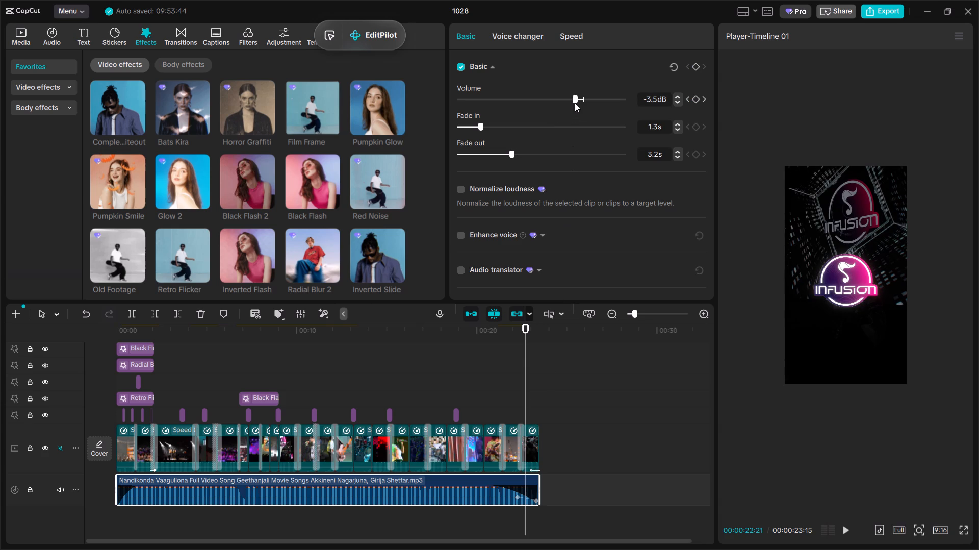
pyautogui.moveTo(575, 103); pyautogui.dragTo(555, 100)
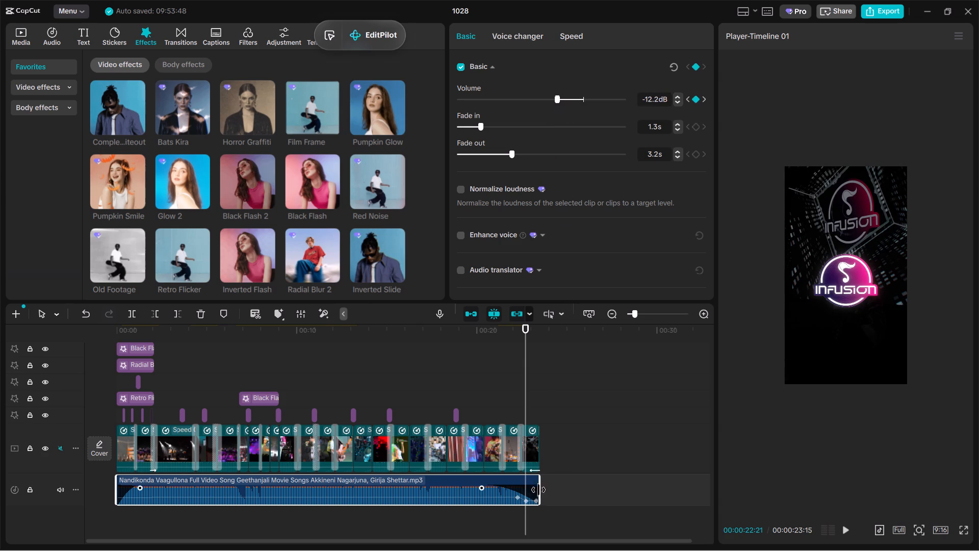
pyautogui.keyDown('ctrl'); pyautogui.scroll(6, 538, 491); pyautogui.keyUp('ctrl')
pyautogui.click(556, 502)
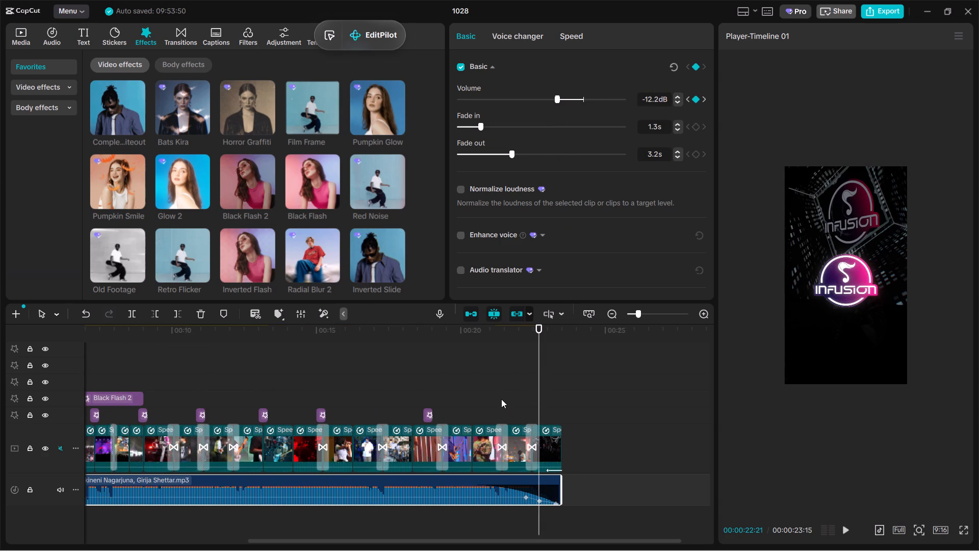
# Play the ending to check the music fade, and play the opening of the video up to the Band Infusion title.
pyautogui.click(500, 397)
pyautogui.press('space')
pyautogui.keyDown('ctrl'); pyautogui.scroll(-4, 500, 396); pyautogui.keyUp('ctrl')
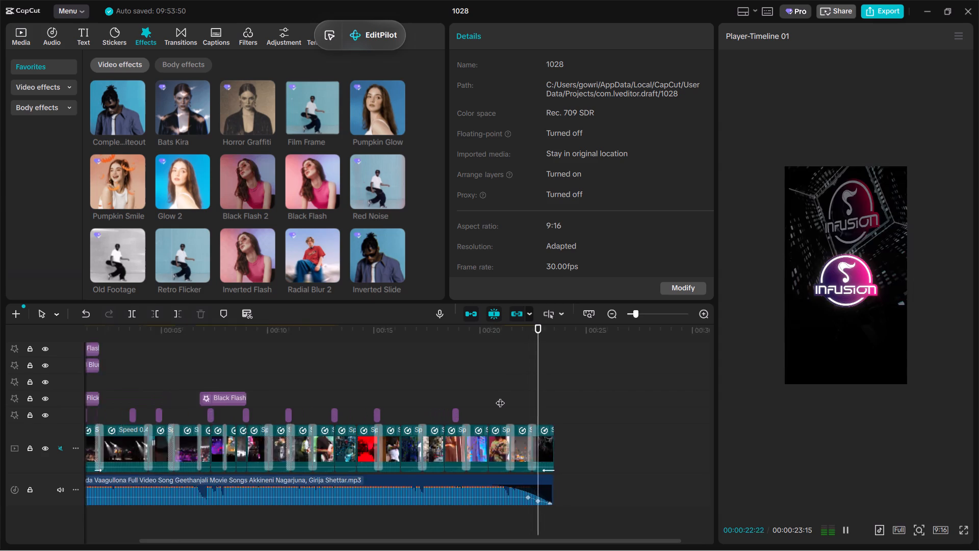
pyautogui.keyDown('ctrl'); pyautogui.scroll(-1, 500, 396); pyautogui.keyUp('ctrl')
pyautogui.keyDown('ctrl'); pyautogui.scroll(5, 500, 396); pyautogui.keyUp('ctrl')
pyautogui.keyDown('ctrl'); pyautogui.scroll(-5, 500, 396); pyautogui.keyUp('ctrl')
pyautogui.click(513, 393)
pyautogui.moveTo(513, 393); pyautogui.dragTo(0, 403)
pyautogui.press('space')
pyautogui.scroll(2, 396, 325)
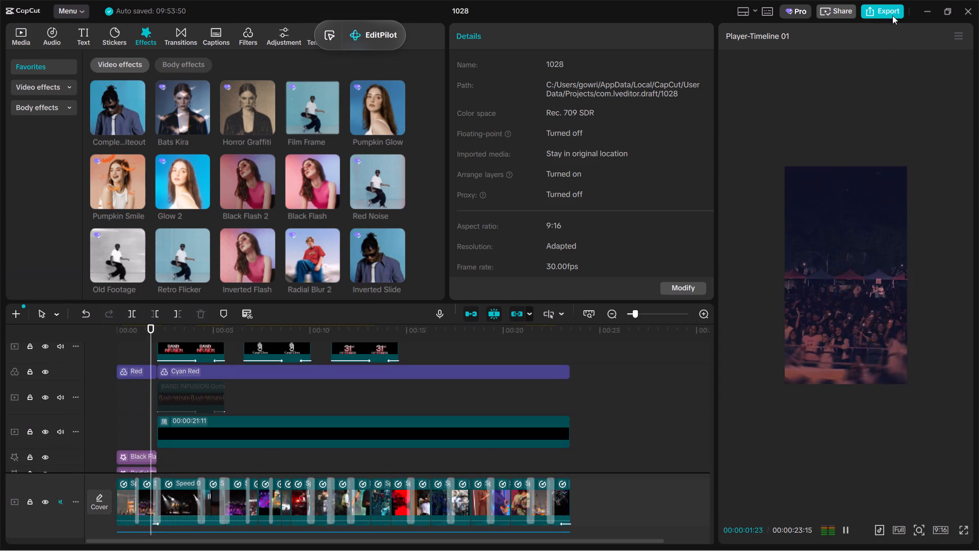
pyautogui.press('space')
# Start exporting the video and enter the export name beginning with carpideium-bandinf.
pyautogui.click(886, 13)
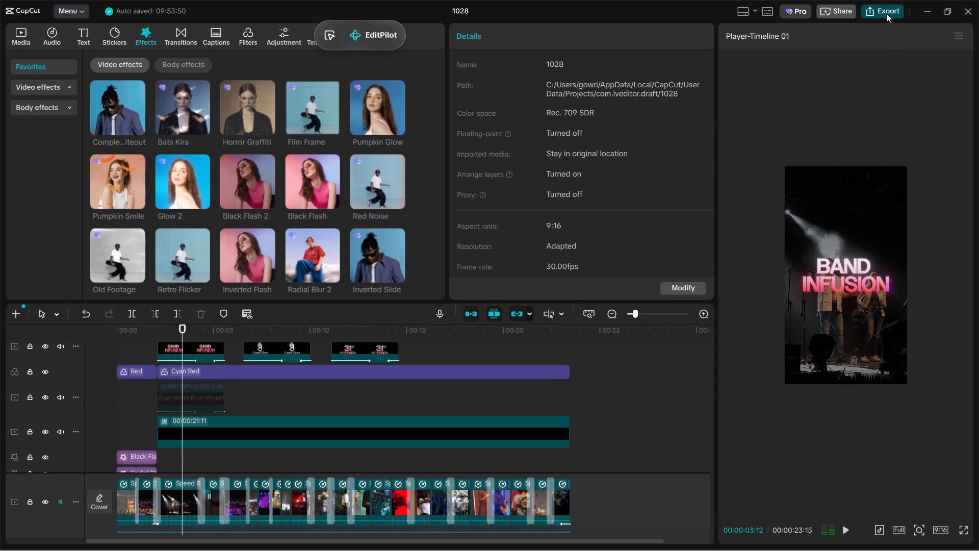
pyautogui.moveTo(616, 129); pyautogui.dragTo(242, 180)
pyautogui.write('carpi')
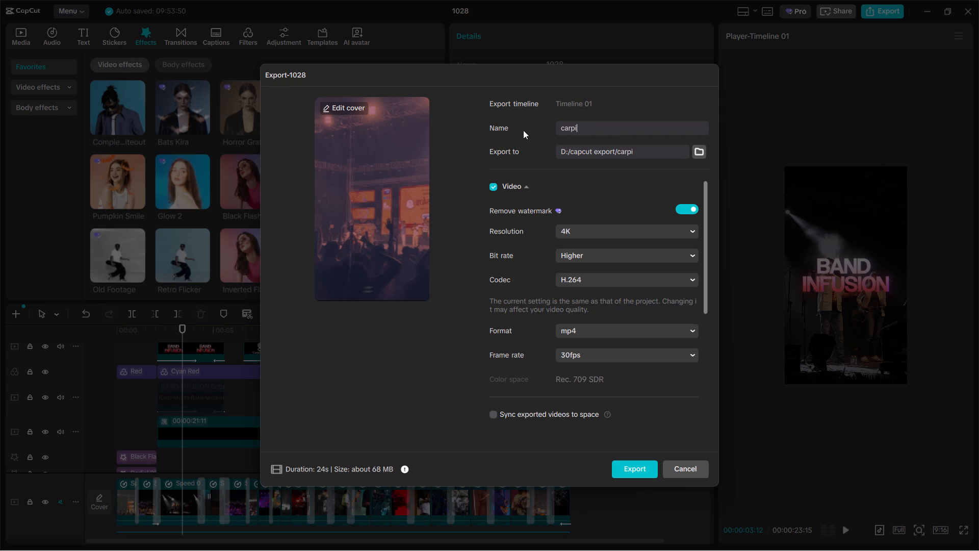
pyautogui.press('e')
pyautogui.press('BackSpace')
pyautogui.write('deium-bandinf')
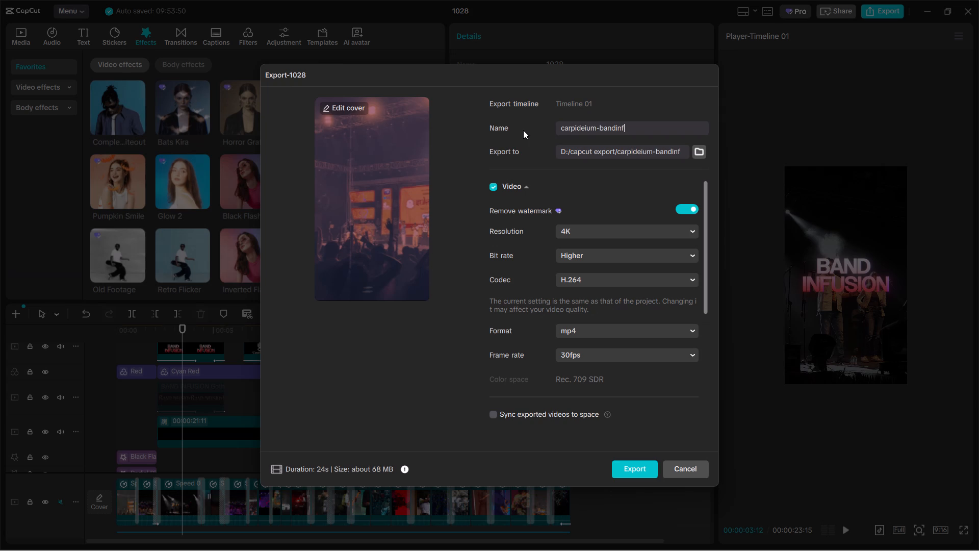
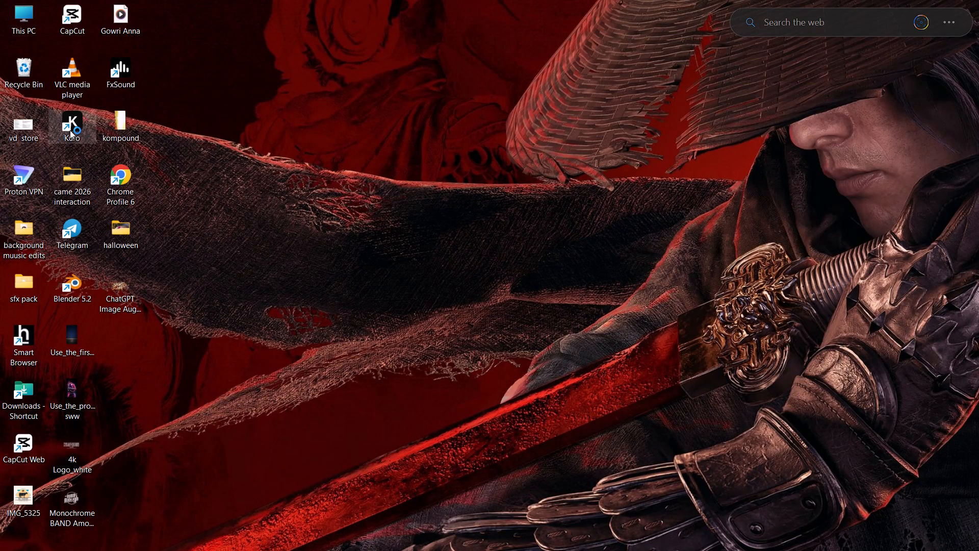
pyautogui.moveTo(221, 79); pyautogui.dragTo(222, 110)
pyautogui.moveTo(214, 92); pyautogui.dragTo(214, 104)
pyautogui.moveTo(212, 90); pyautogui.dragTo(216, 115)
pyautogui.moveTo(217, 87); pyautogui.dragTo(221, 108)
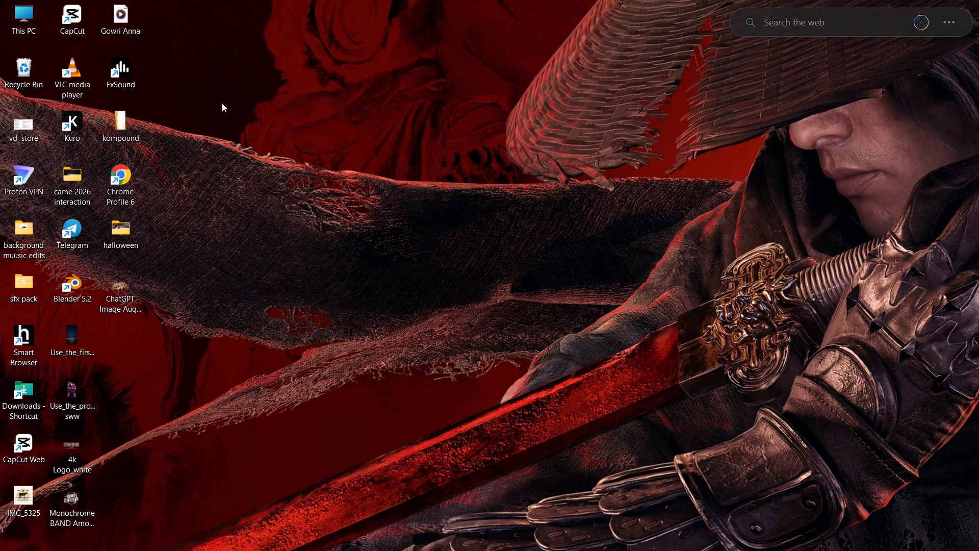